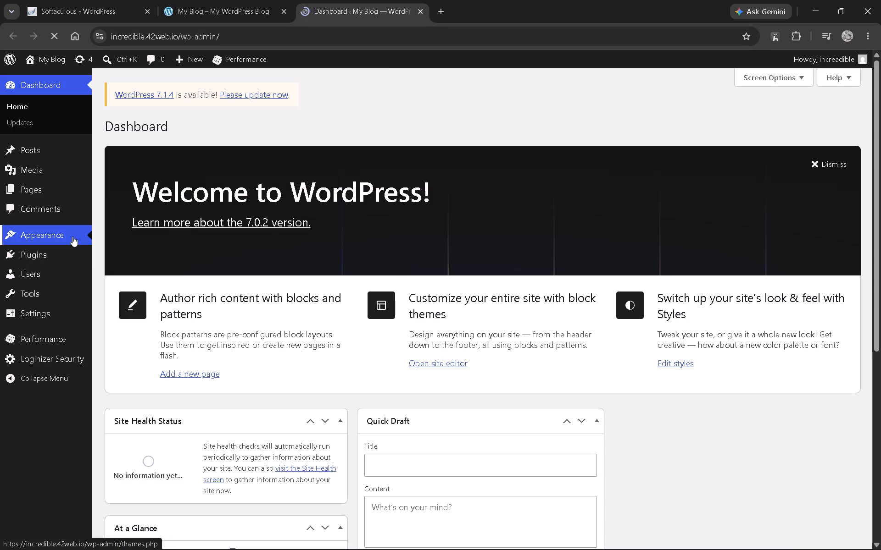
pyautogui.click(72, 236)
pyautogui.click(115, 235)
# Play the tutorial briefly to see how it picks a theme on the Themes page.
pyautogui.hotkey('alt', 'Tab')
pyautogui.click(198, 244)
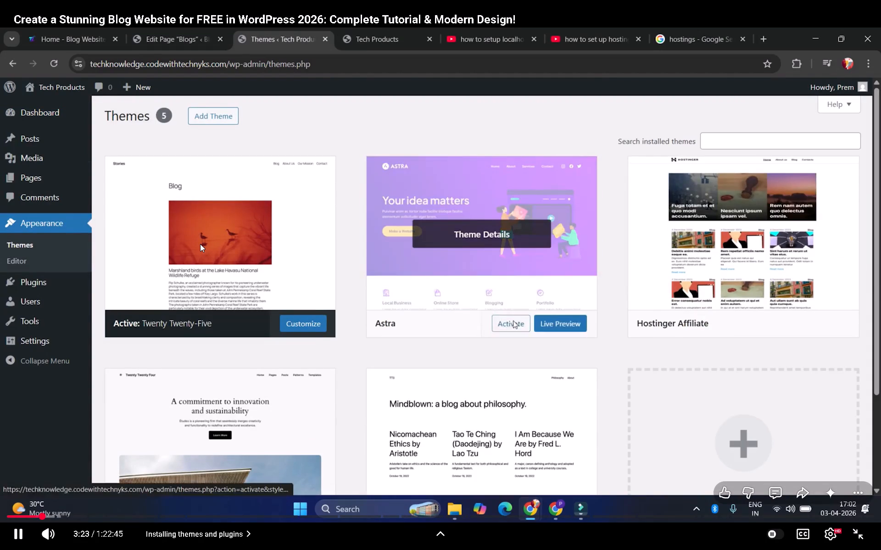
pyautogui.click(200, 244)
# Go to Add Themes for My Blog and install the Astra theme from the Popular list.
pyautogui.hotkey('alt', 'Tab')
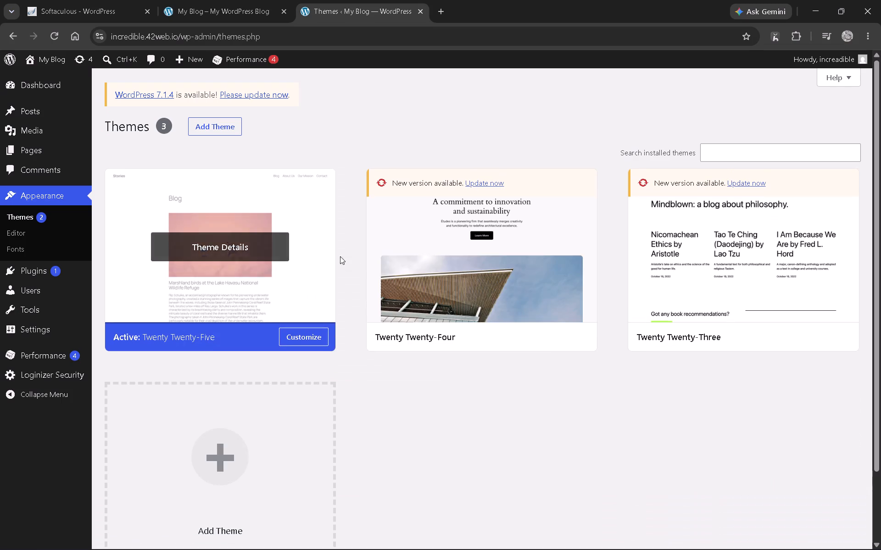
pyautogui.scroll(2, 377, 374)
pyautogui.scroll(-3, 393, 374)
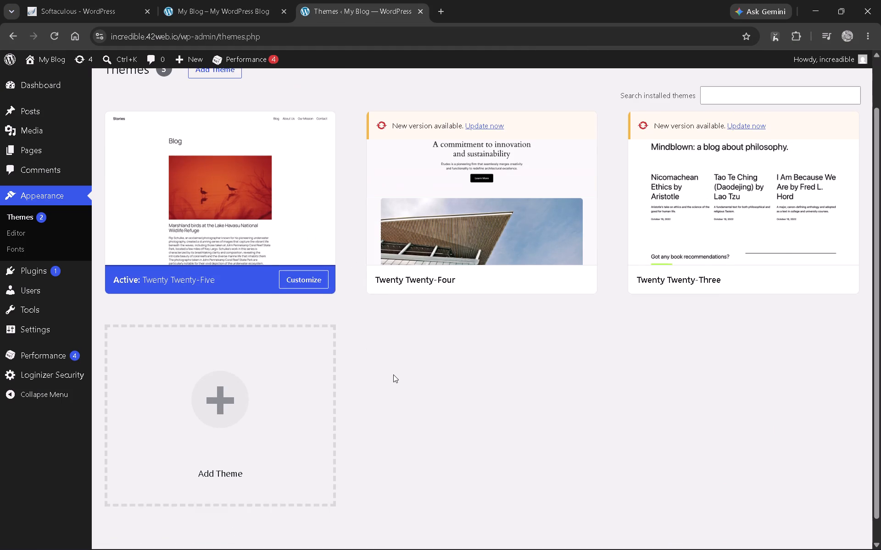
pyautogui.scroll(4, 393, 374)
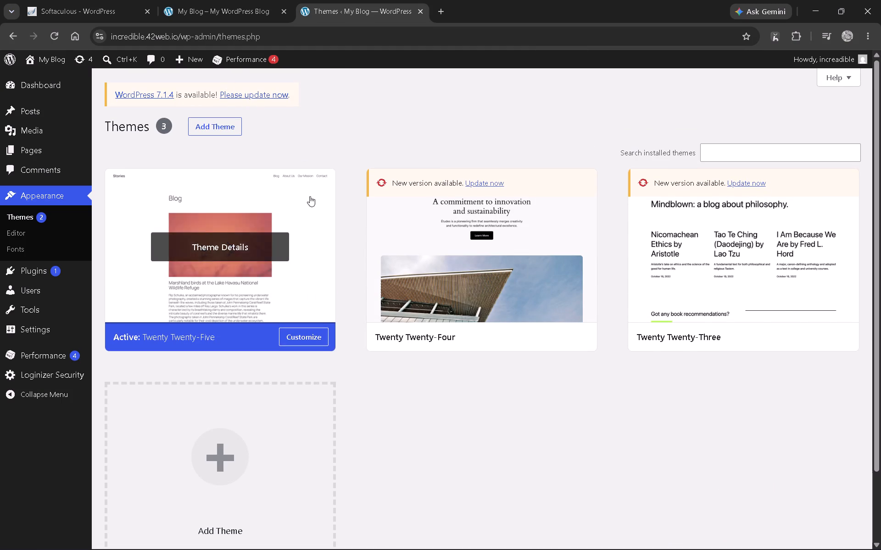
pyautogui.scroll(-1, 315, 214)
pyautogui.scroll(3, 400, 374)
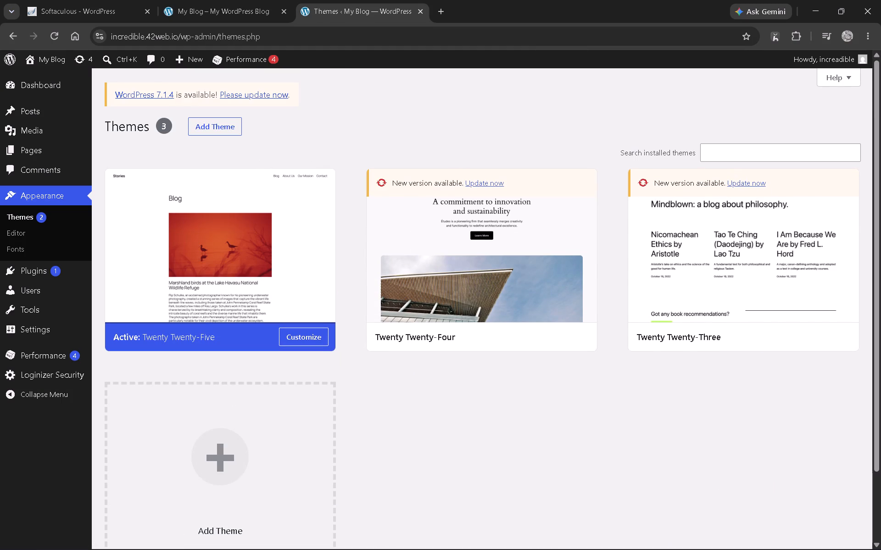
pyautogui.click(238, 427)
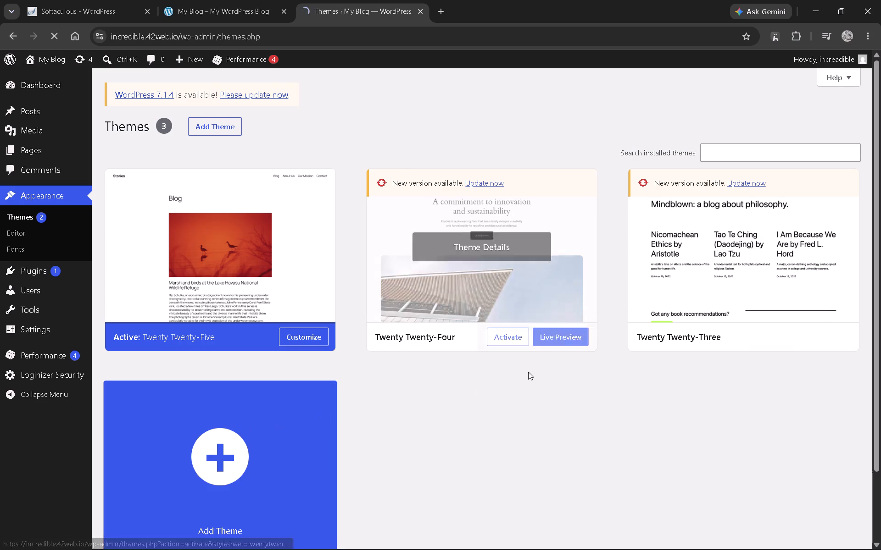
pyautogui.scroll(-1, 378, 286)
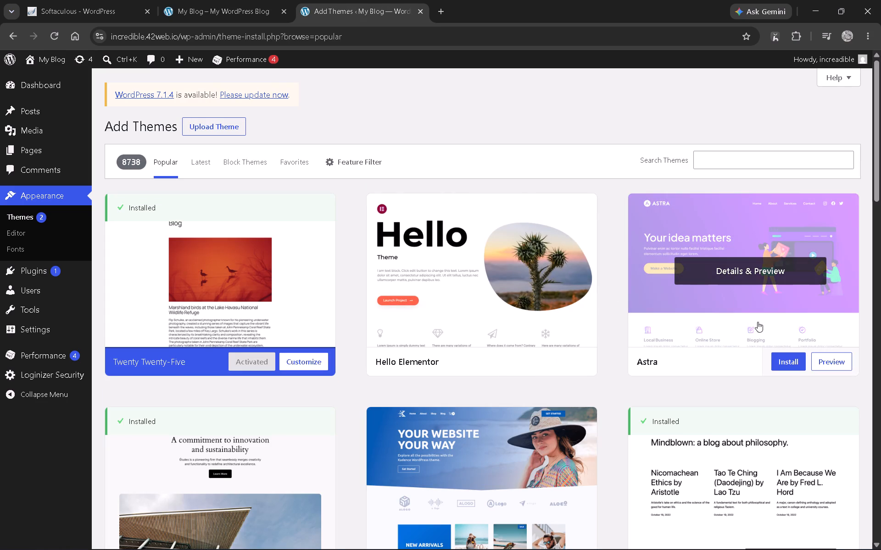
pyautogui.click(797, 363)
# Check the tutorial's next moments after the Astra theme is activated, then return to the Add Themes page.
pyautogui.hotkey('alt', 'Tab')
pyautogui.click(501, 305)
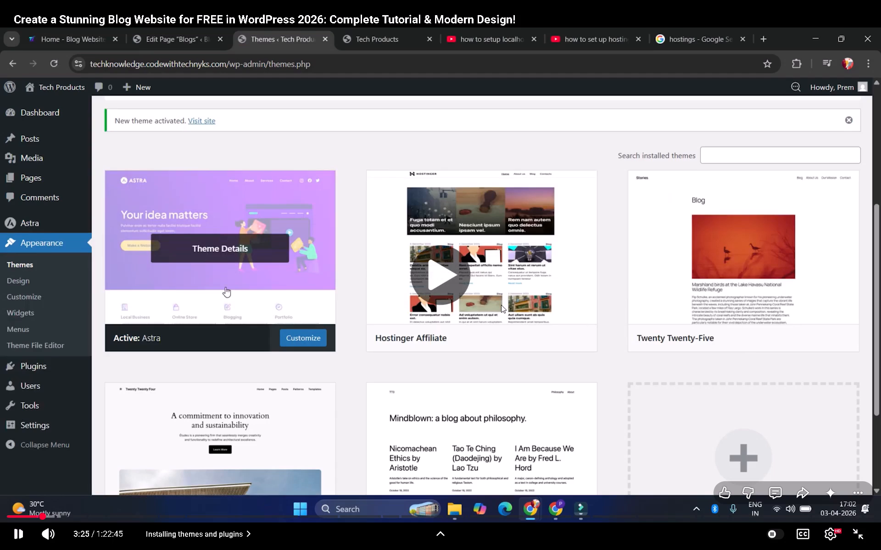
pyautogui.click(501, 305)
pyautogui.hotkey('alt', 'Tab')
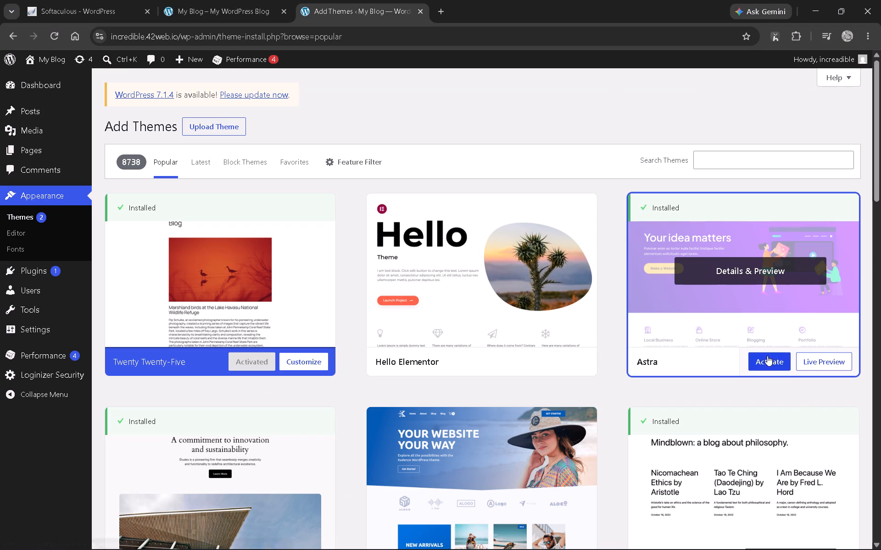
# Activate the installed Astra theme from the Add Themes page.
pyautogui.click(767, 356)
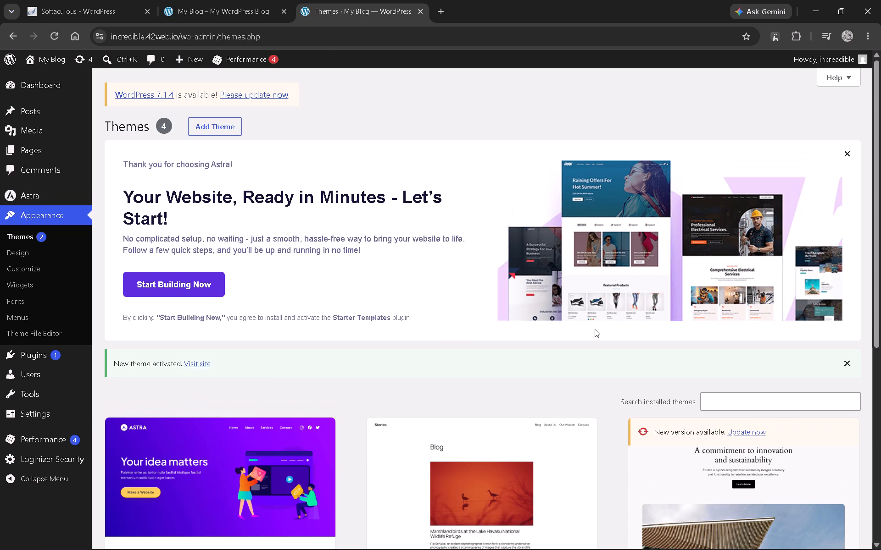
# Play the tutorial briefly for its move from themes to plugins, and open the Plugins page of My Blog.
pyautogui.hotkey('alt', 'Tab')
pyautogui.click(558, 321)
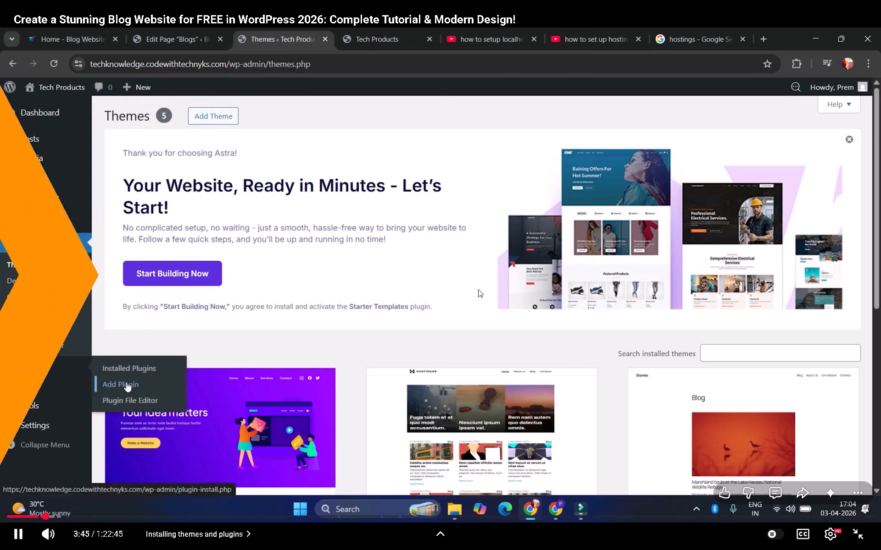
pyautogui.click(478, 289)
pyautogui.hotkey('alt', 'Tab')
pyautogui.click(58, 359)
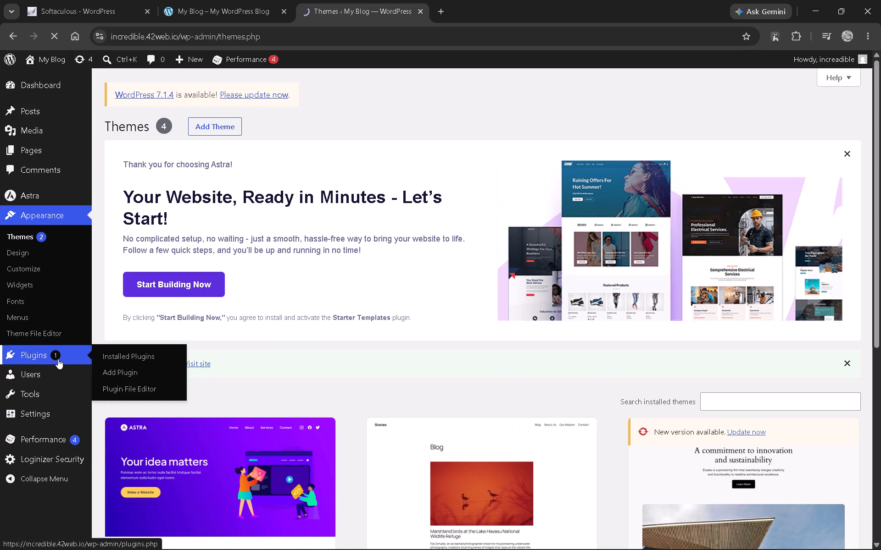
# Play the tutorial's next moments to see which plugin it searches for, comparing with the My Blog Plugins page.
pyautogui.hotkey('alt', 'Tab')
pyautogui.click(259, 308)
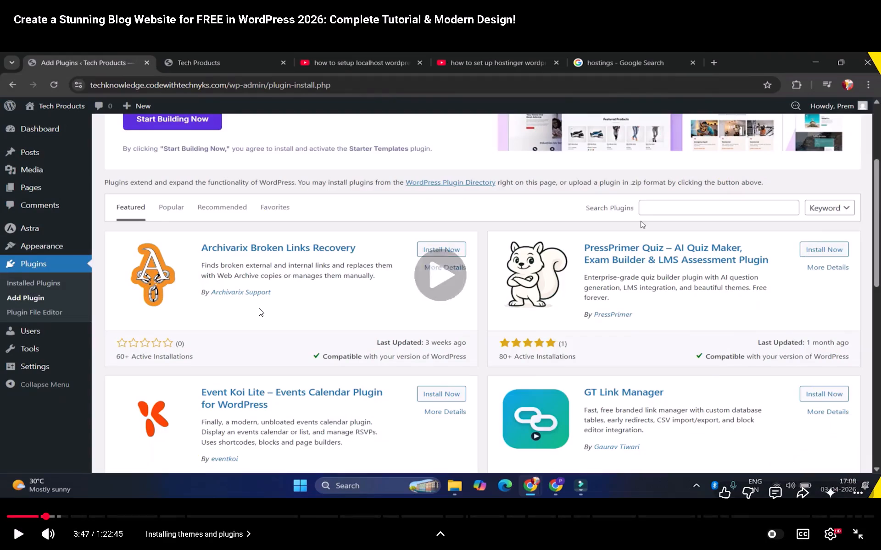
pyautogui.click(259, 308)
pyautogui.hotkey('alt', 'Tab')
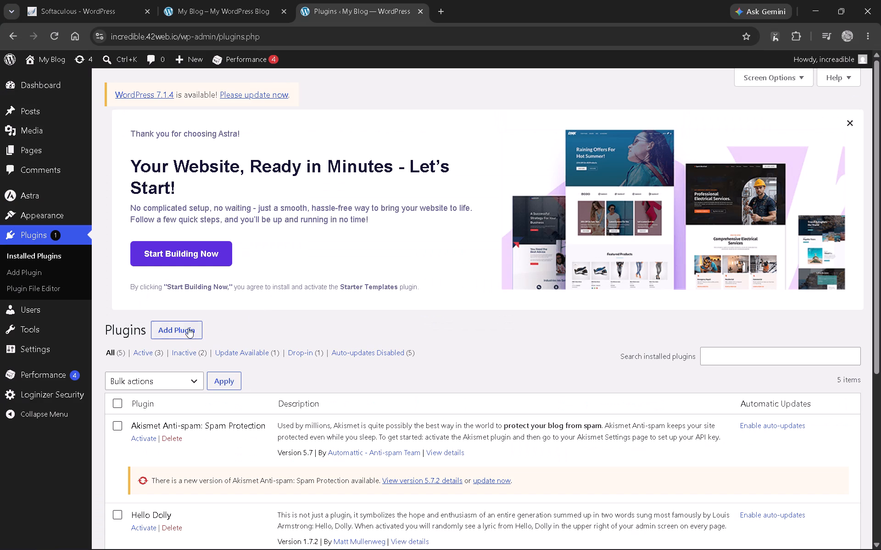
pyautogui.hotkey('alt', 'Tab')
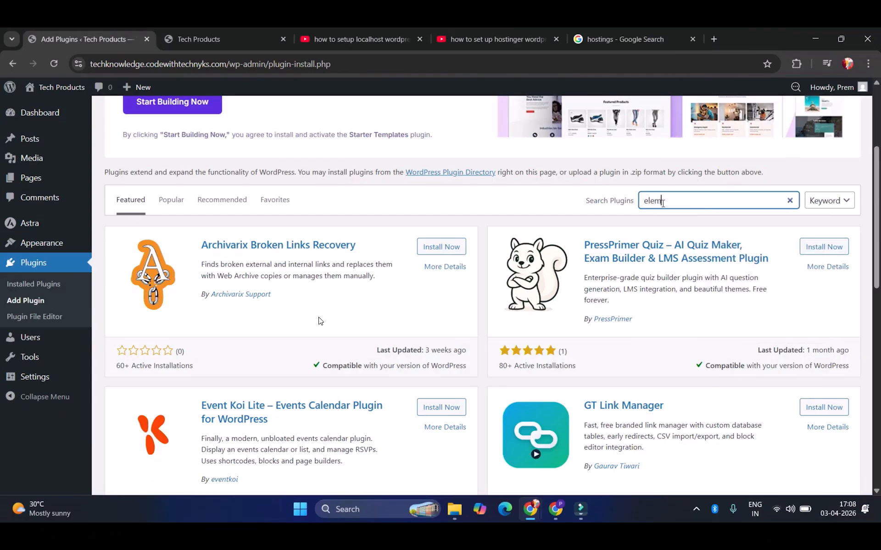
pyautogui.hotkey('alt', 'Tab')
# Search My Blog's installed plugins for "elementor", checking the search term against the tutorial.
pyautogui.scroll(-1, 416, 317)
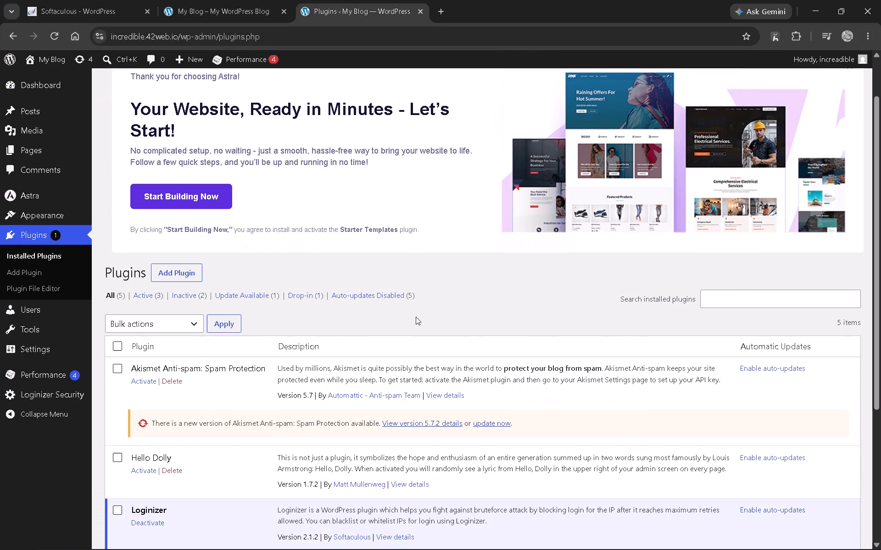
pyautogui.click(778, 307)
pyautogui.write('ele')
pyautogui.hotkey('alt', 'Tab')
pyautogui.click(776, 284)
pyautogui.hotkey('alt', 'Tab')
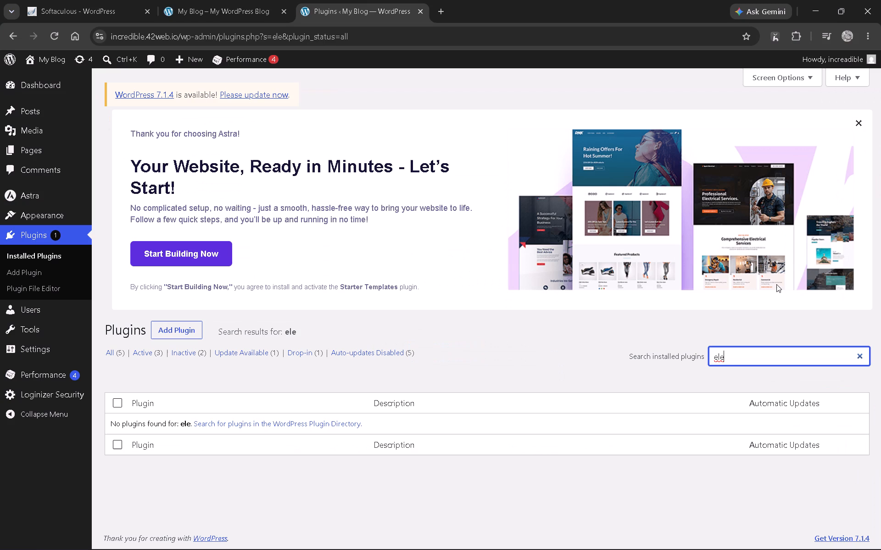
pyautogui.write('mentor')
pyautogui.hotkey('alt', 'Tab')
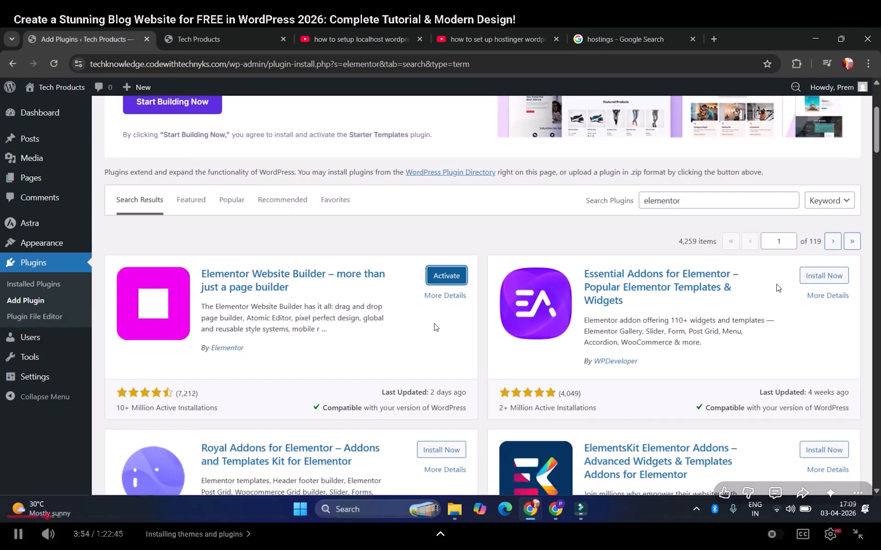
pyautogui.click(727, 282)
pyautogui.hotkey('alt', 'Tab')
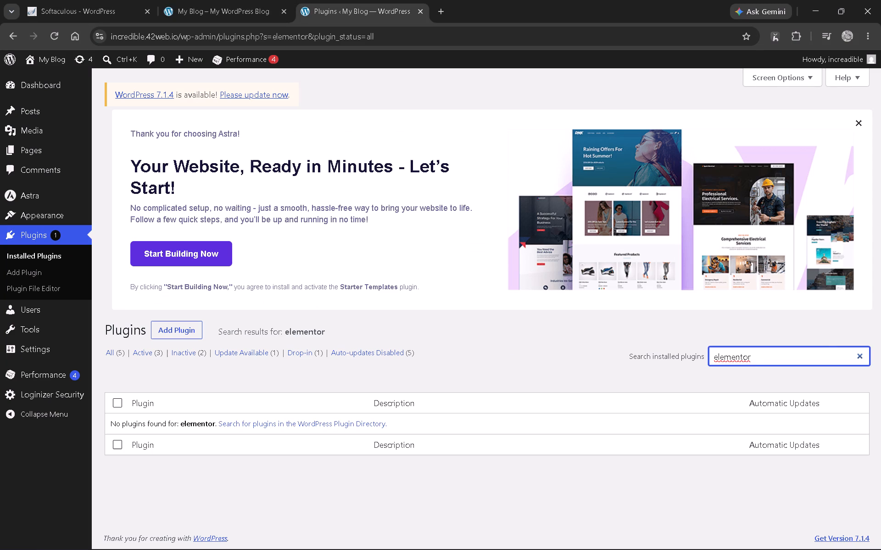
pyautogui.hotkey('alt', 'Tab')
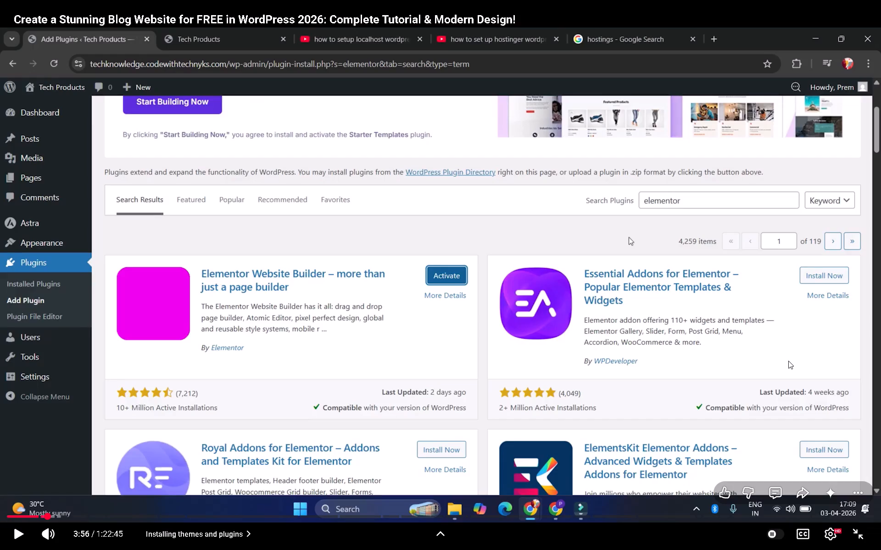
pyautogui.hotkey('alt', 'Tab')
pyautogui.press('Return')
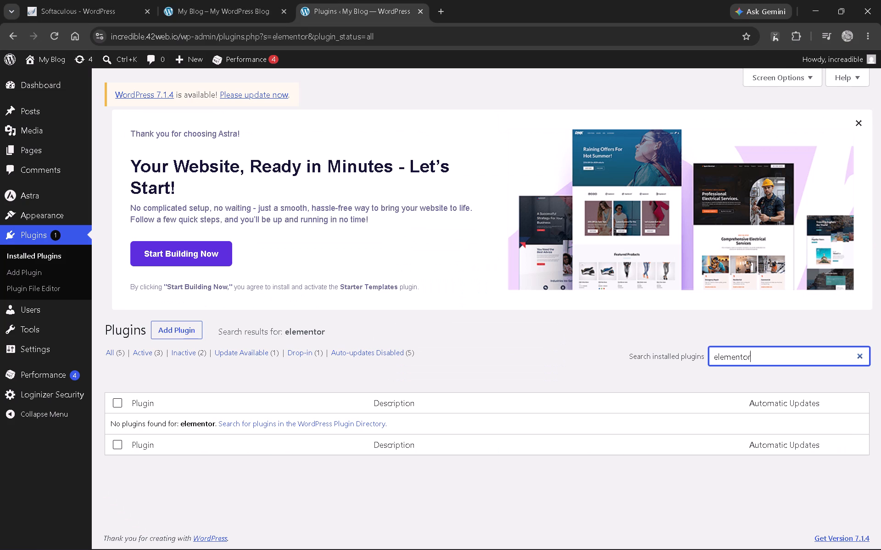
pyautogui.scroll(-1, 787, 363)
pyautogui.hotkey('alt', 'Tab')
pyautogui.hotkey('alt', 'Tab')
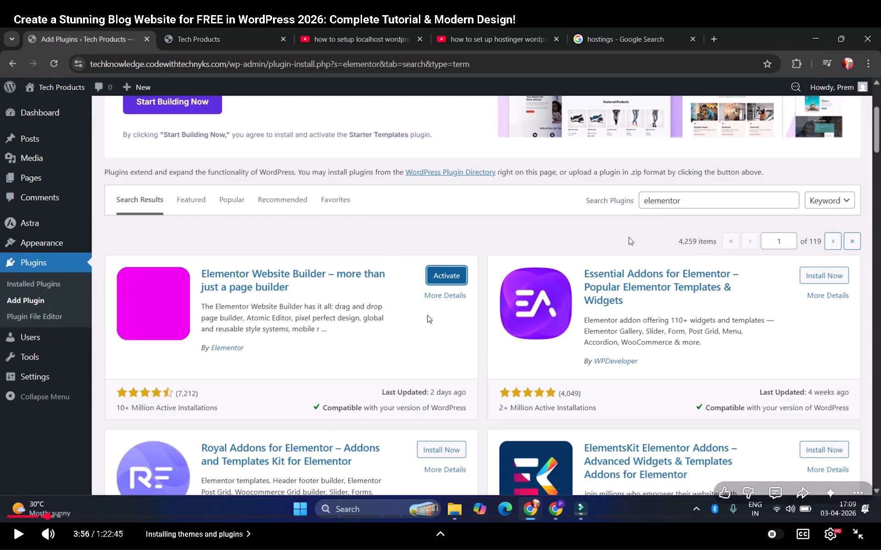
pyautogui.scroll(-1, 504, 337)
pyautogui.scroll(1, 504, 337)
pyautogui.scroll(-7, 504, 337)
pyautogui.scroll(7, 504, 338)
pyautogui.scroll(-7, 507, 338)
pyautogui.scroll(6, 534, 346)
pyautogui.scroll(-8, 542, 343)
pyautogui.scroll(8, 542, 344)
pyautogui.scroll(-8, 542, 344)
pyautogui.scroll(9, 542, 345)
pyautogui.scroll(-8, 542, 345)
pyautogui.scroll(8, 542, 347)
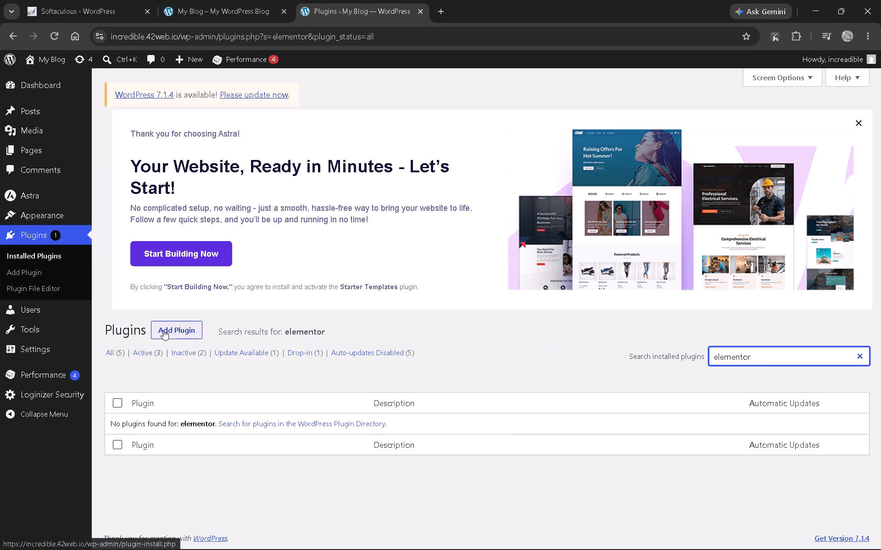
# Go to the Add Plugins page of My Blog and search the plugins for "elementor".
pyautogui.click(163, 330)
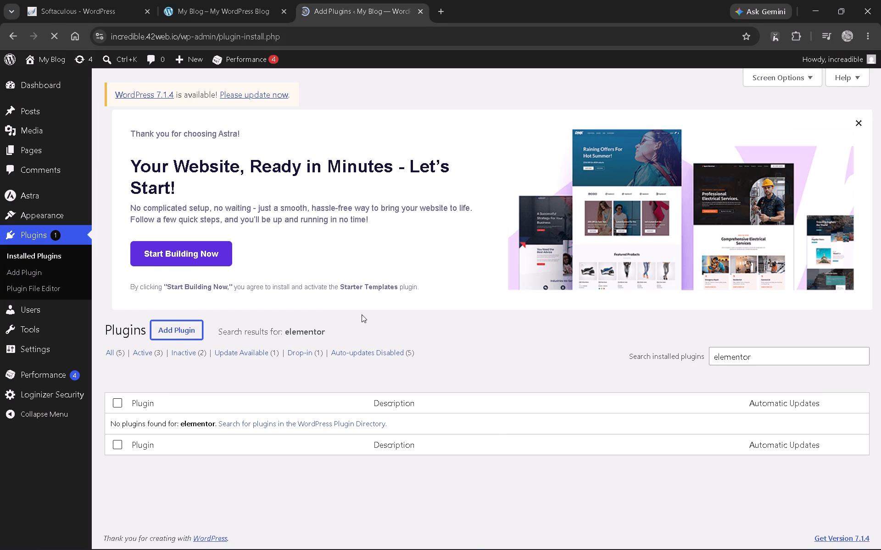
pyautogui.scroll(-2, 441, 314)
pyautogui.click(727, 275)
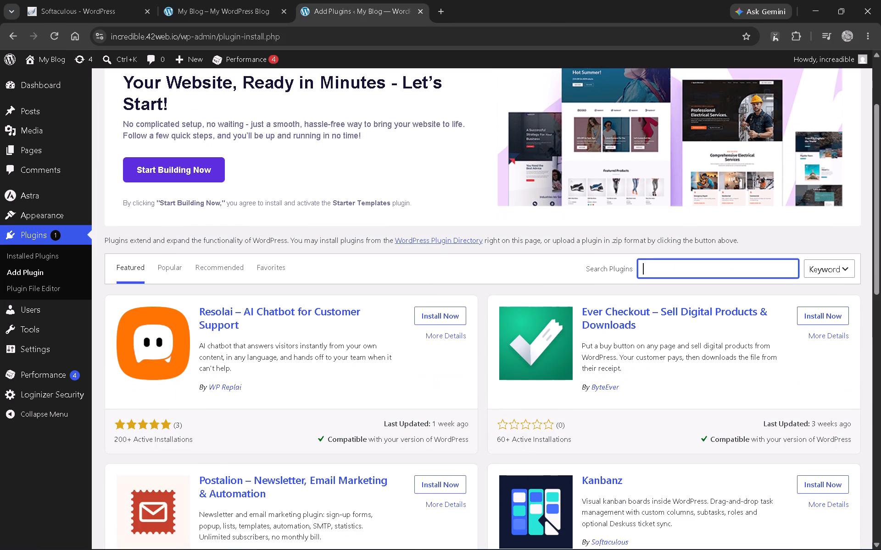
pyautogui.write('elementor')
# Install the Elementor Website Builder plugin from the search results.
pyautogui.scroll(-2, 519, 279)
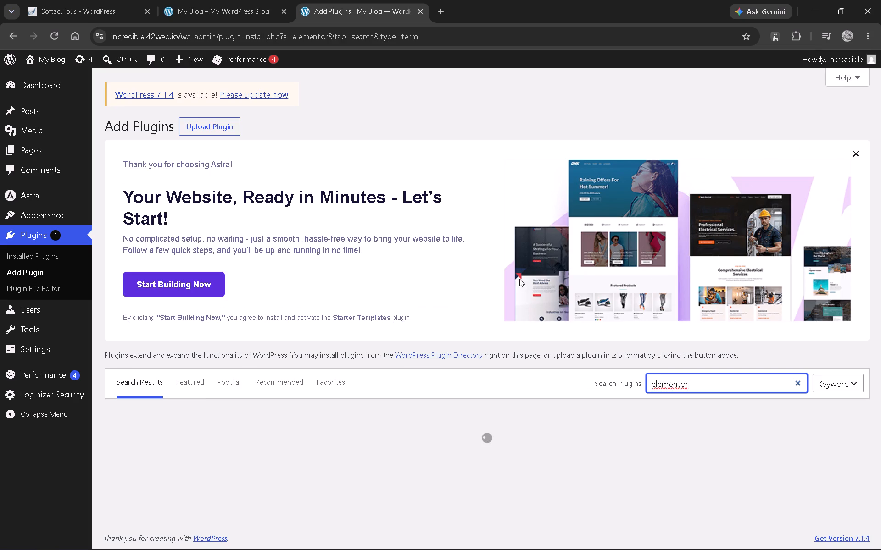
pyautogui.scroll(-1, 495, 160)
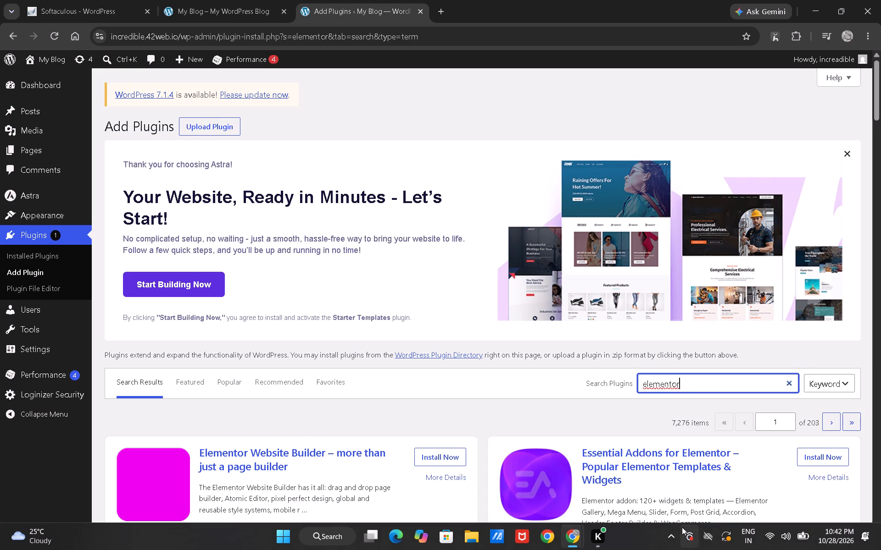
pyautogui.scroll(-1, 533, 342)
pyautogui.scroll(-1, 503, 276)
pyautogui.hotkey('alt', 'Tab')
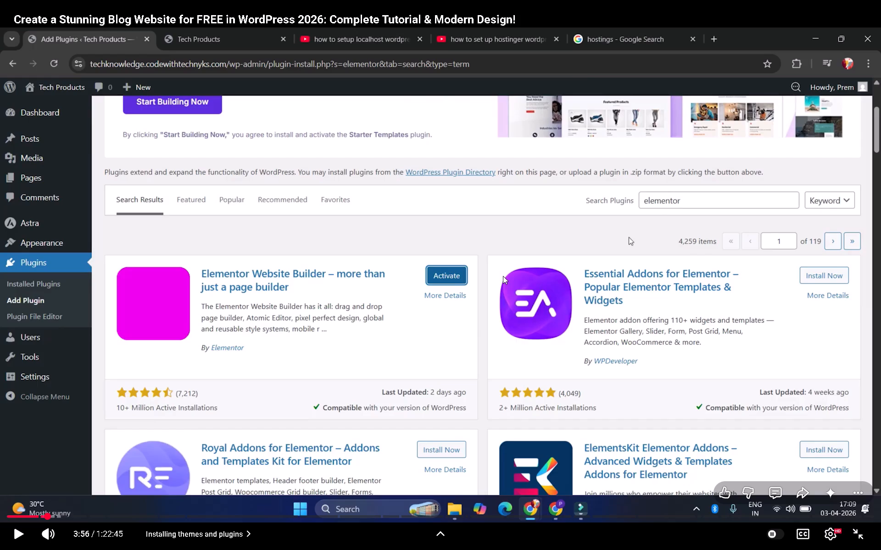
pyautogui.hotkey('alt', 'Tab')
pyautogui.click(448, 349)
pyautogui.hotkey('alt', 'Tab')
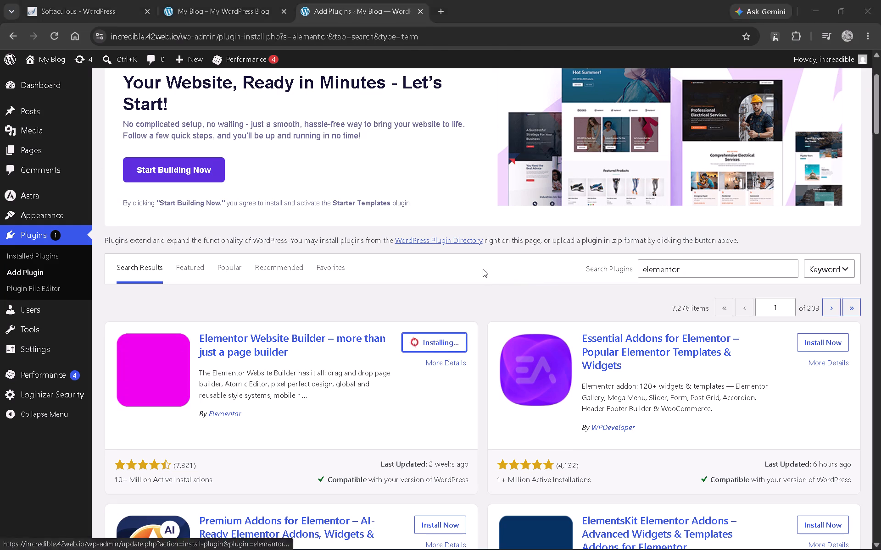
pyautogui.hotkey('alt', 'Tab')
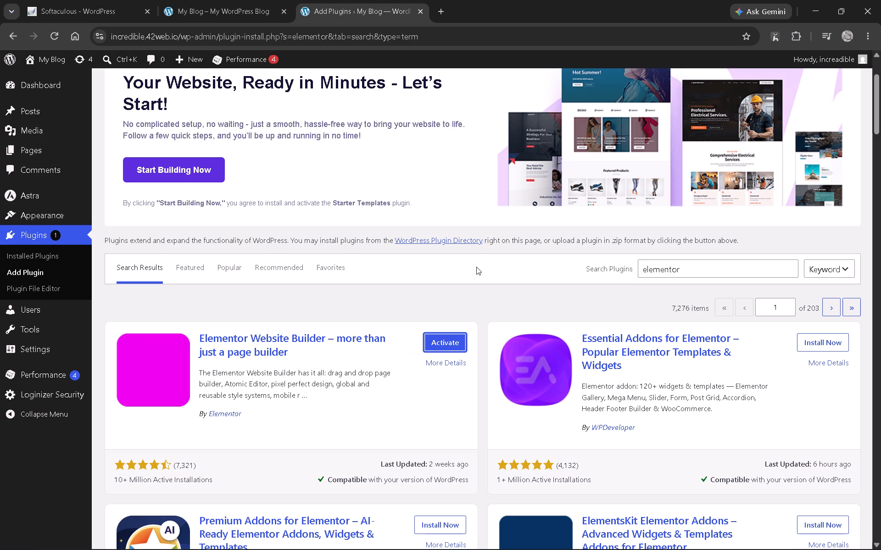
# Play and rewind the tutorial around the Elementor installation to see which plugin it searches for next, and return to Add Plugins.
pyautogui.hotkey('alt', 'Tab')
pyautogui.click(476, 267)
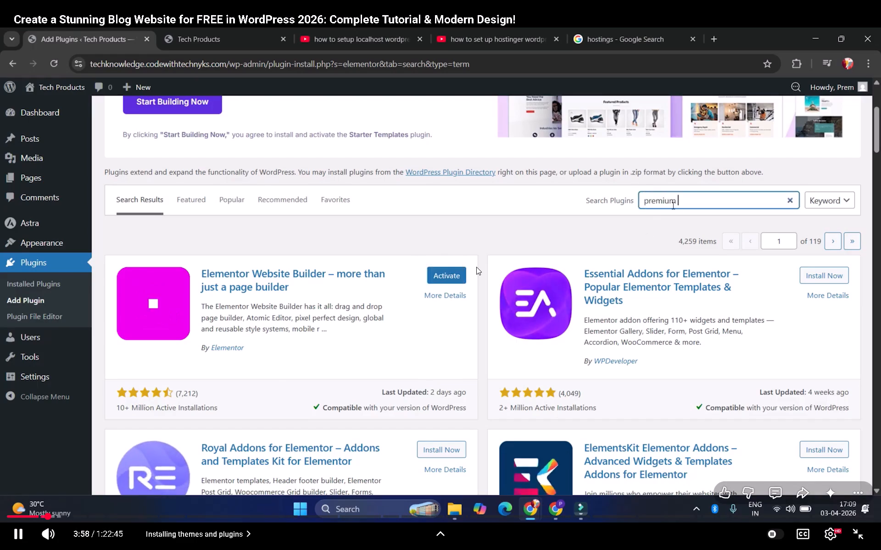
pyautogui.press('Left')
pyautogui.scroll(-1, 481, 268)
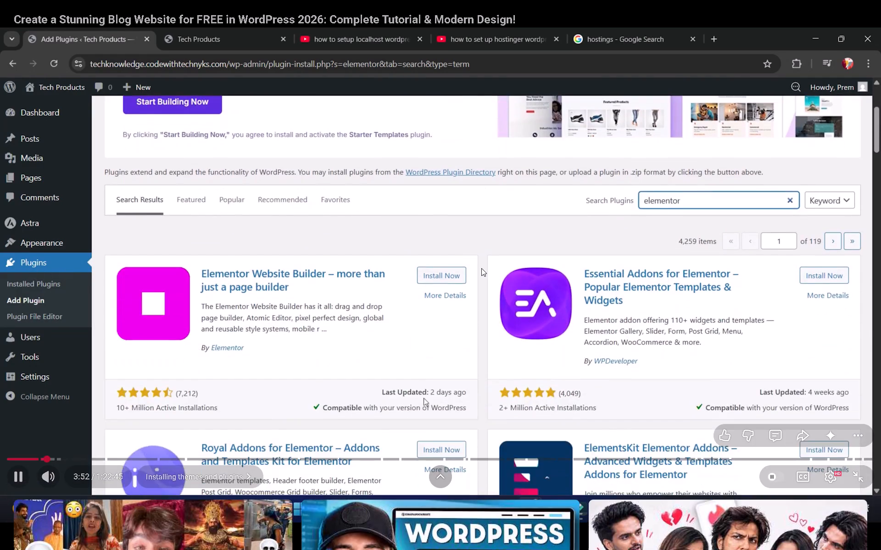
pyautogui.scroll(3, 481, 268)
pyautogui.scroll(1, 687, 227)
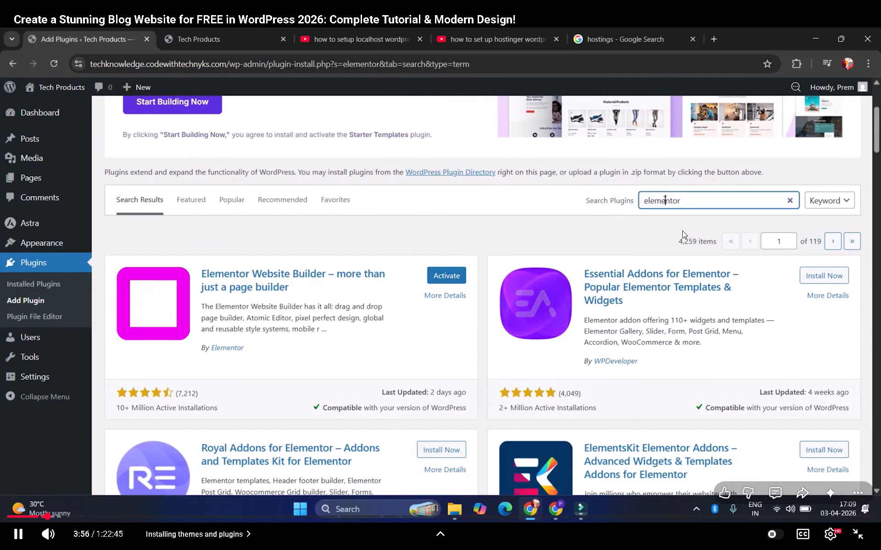
pyautogui.hotkey('alt', 'Tab')
# Replace the plugin search term with "premium add", checking the full term in the tutorial, and run the search.
pyautogui.moveTo(686, 269); pyautogui.dragTo(629, 272)
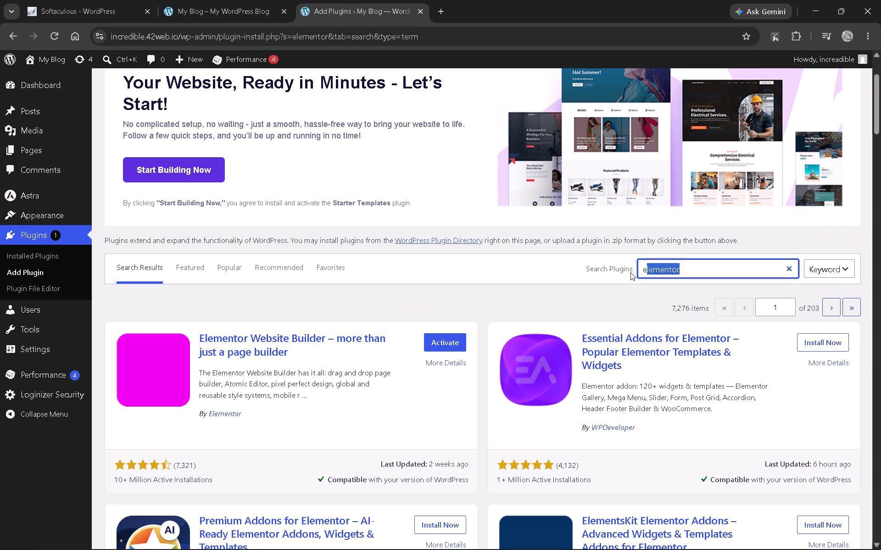
pyautogui.press('BackSpace')
pyautogui.write('premium')
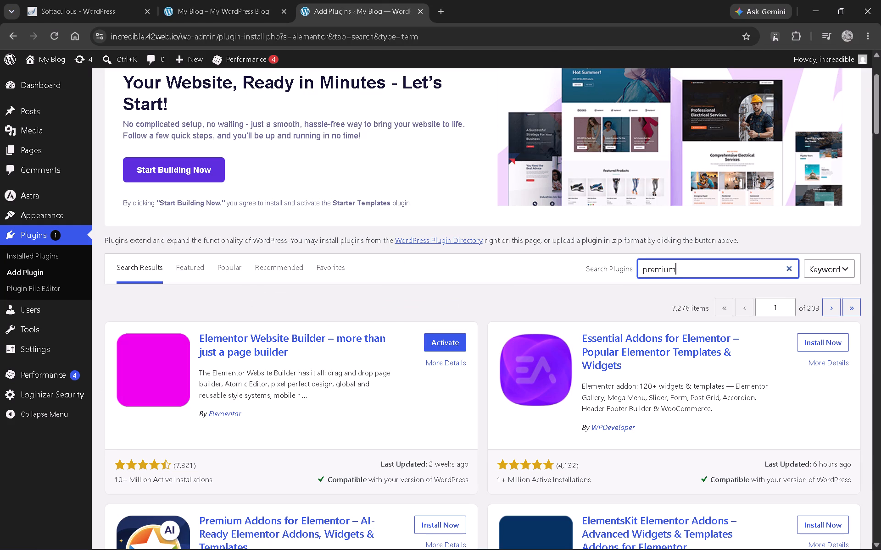
pyautogui.hotkey('alt', 'Tab')
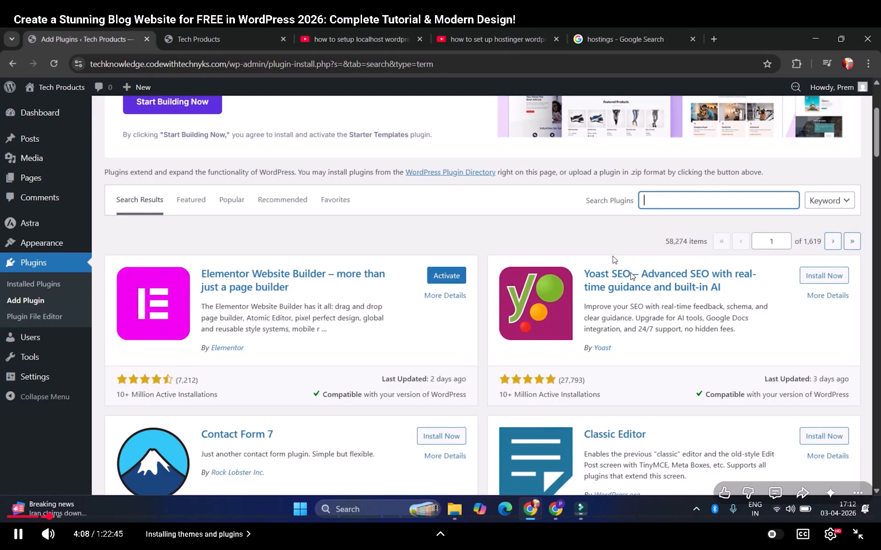
pyautogui.click(652, 260)
pyautogui.press('Left')
pyautogui.click(653, 260)
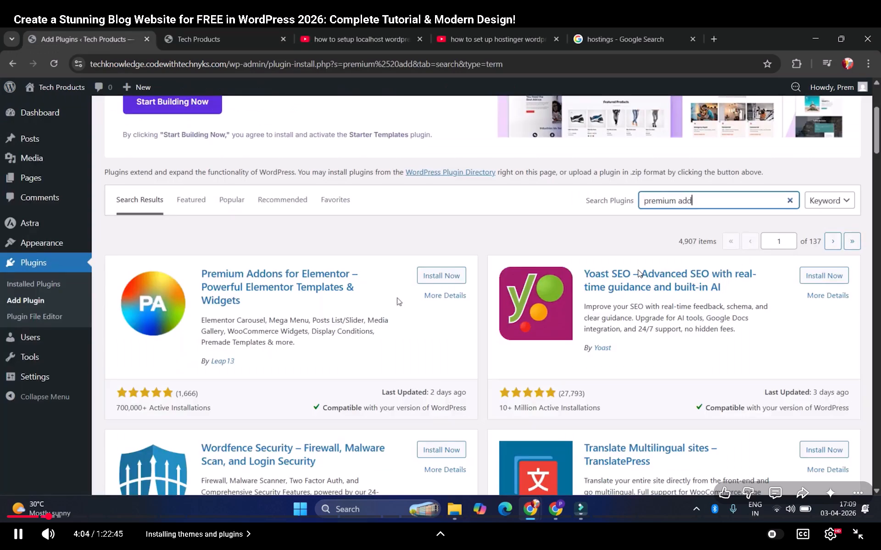
pyautogui.click(638, 269)
pyautogui.hotkey('alt', 'Tab')
pyautogui.press('space')
pyautogui.write('add')
pyautogui.press('Return')
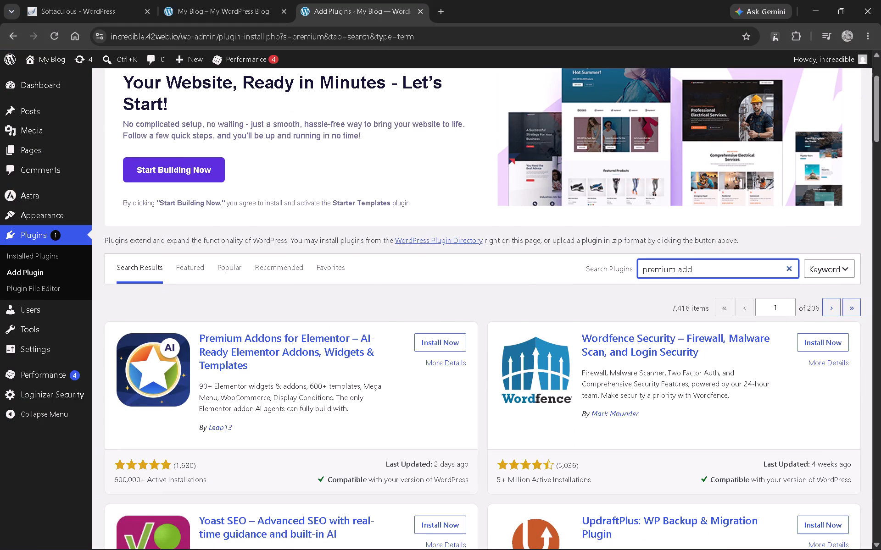
# Check the plugin choice in the tutorial and install Premium Addons for Elementor by Leap13.
pyautogui.hotkey('alt', 'Tab')
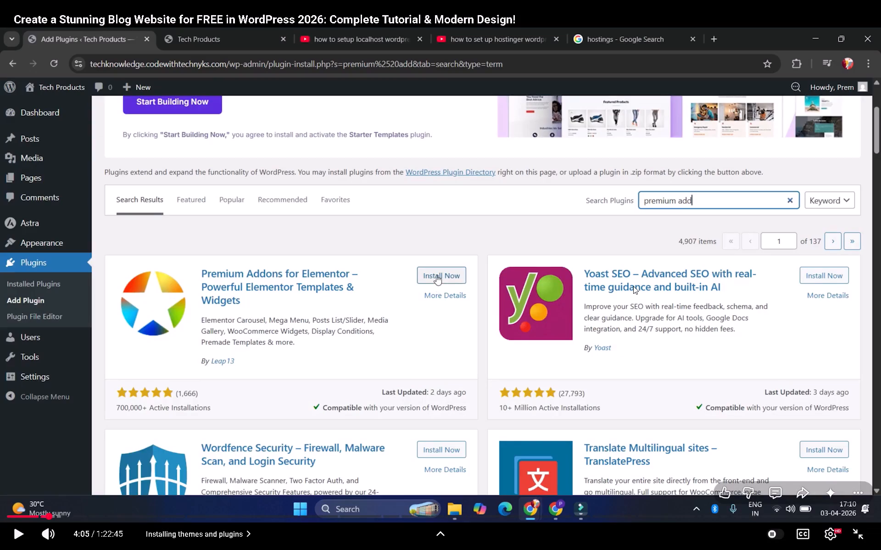
pyautogui.hotkey('alt', 'Tab')
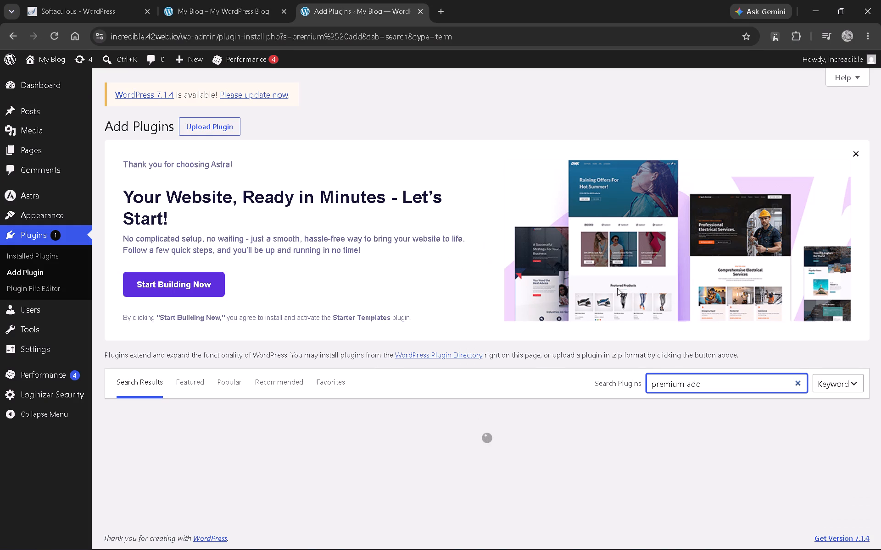
pyautogui.hotkey('alt', 'Tab')
pyautogui.click(591, 291)
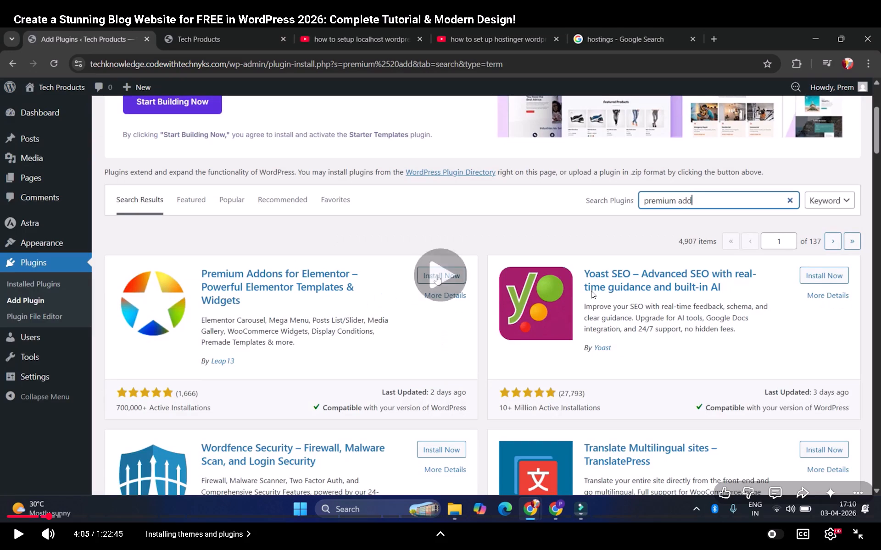
pyautogui.click(591, 291)
pyautogui.hotkey('alt', 'Tab')
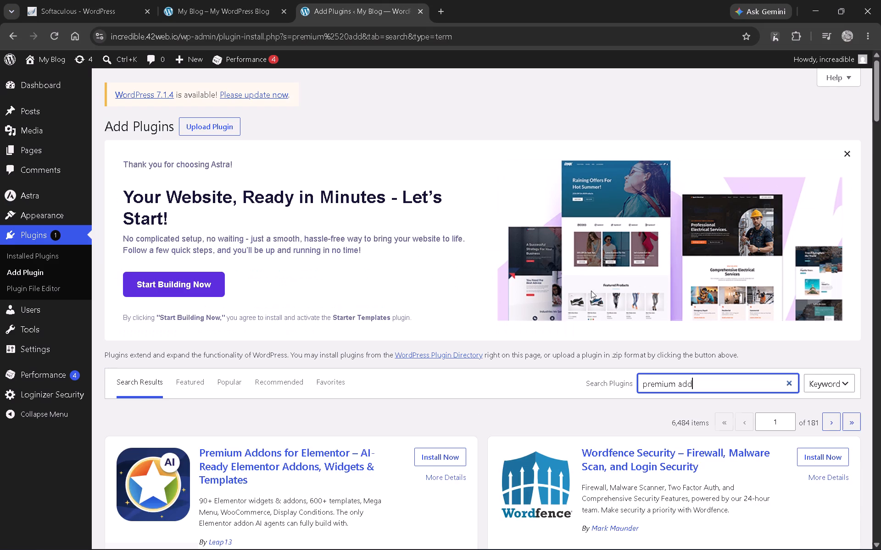
pyautogui.scroll(-2, 530, 295)
pyautogui.click(433, 342)
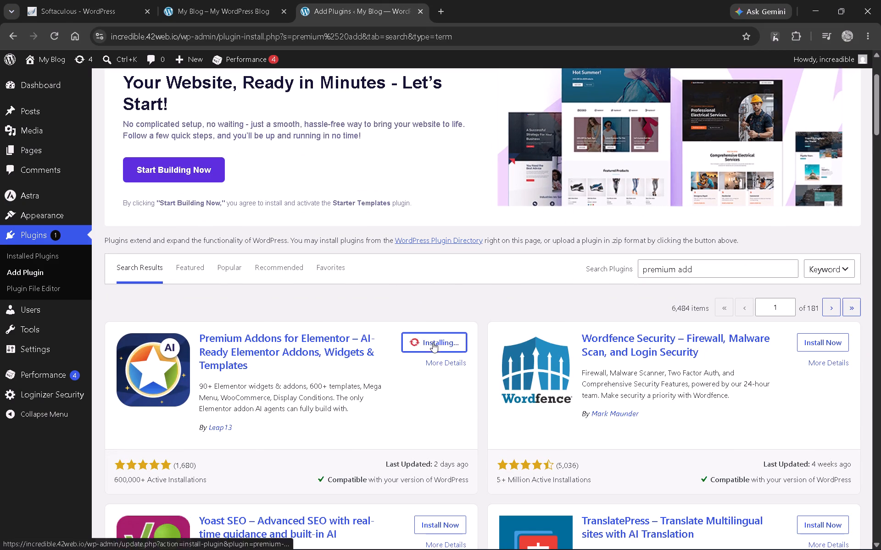
# Check the tutorial for the next plugin it adds and search the plugin directory for "wp forms".
pyautogui.hotkey('alt', 'Tab')
pyautogui.click(450, 305)
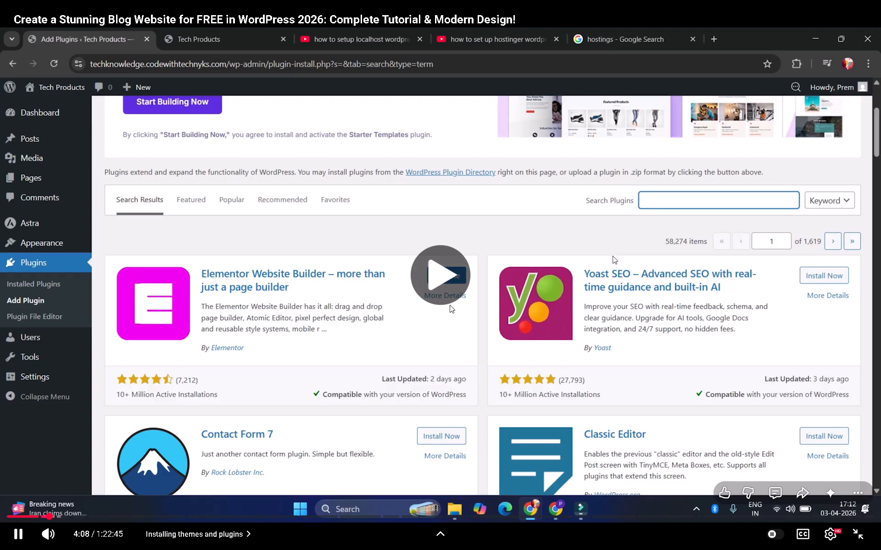
pyautogui.click(457, 304)
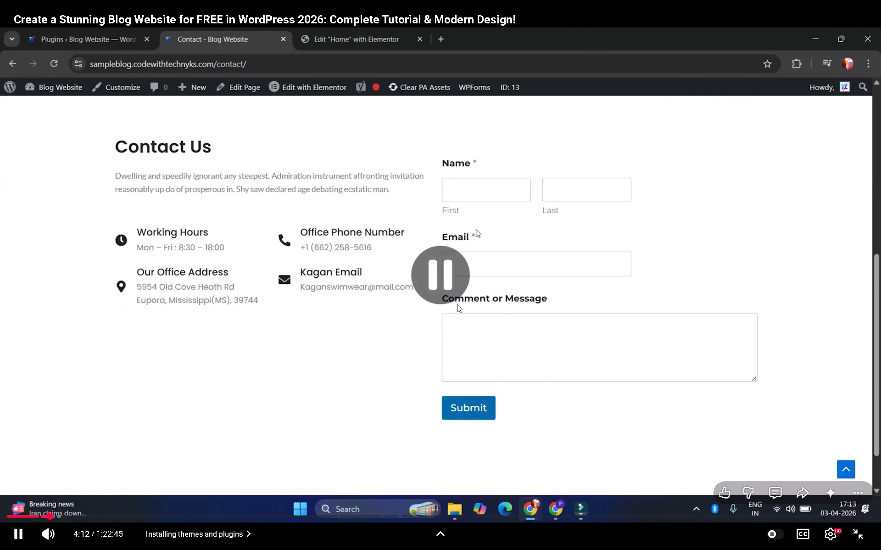
pyautogui.hotkey('alt', 'Tab')
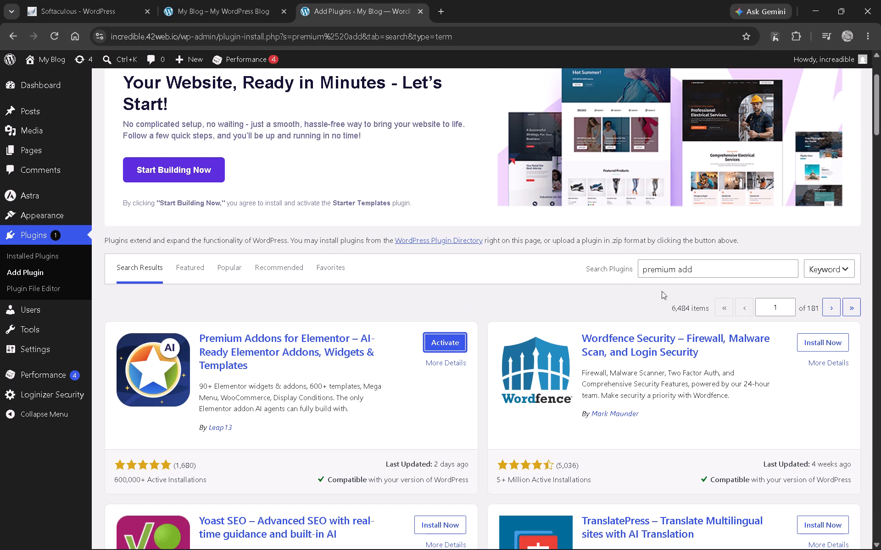
pyautogui.moveTo(687, 274); pyautogui.dragTo(635, 275)
pyautogui.press('BackSpace')
pyautogui.press('Right')
pyautogui.press('BackSpace')
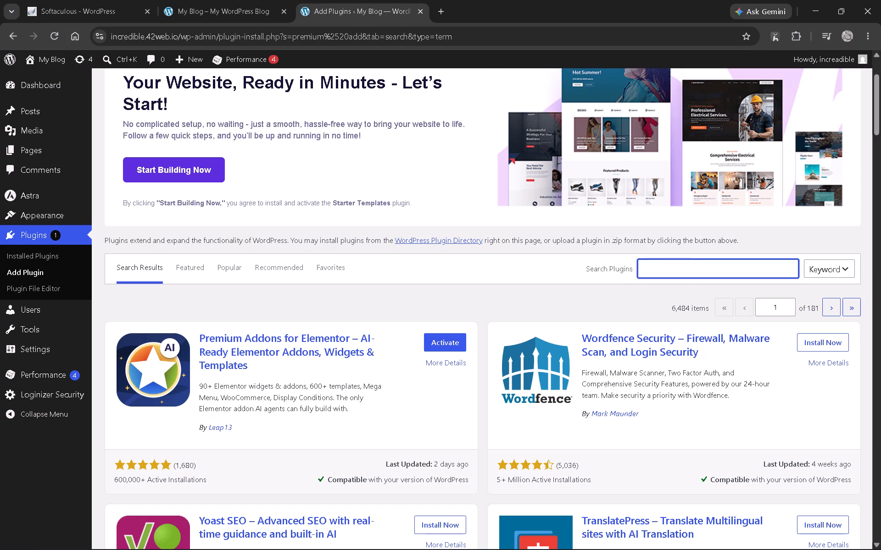
pyautogui.write('wp forms')
# Check the plugin choice in the tutorial and install WPForms by Syed Balkhi from the search results.
pyautogui.hotkey('alt', 'Tab')
pyautogui.click(636, 271)
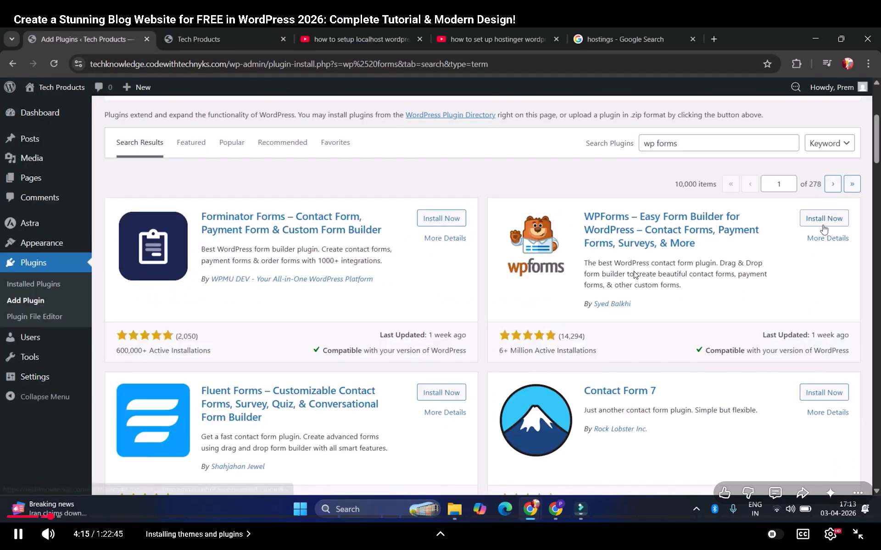
pyautogui.click(634, 271)
pyautogui.hotkey('alt', 'Tab')
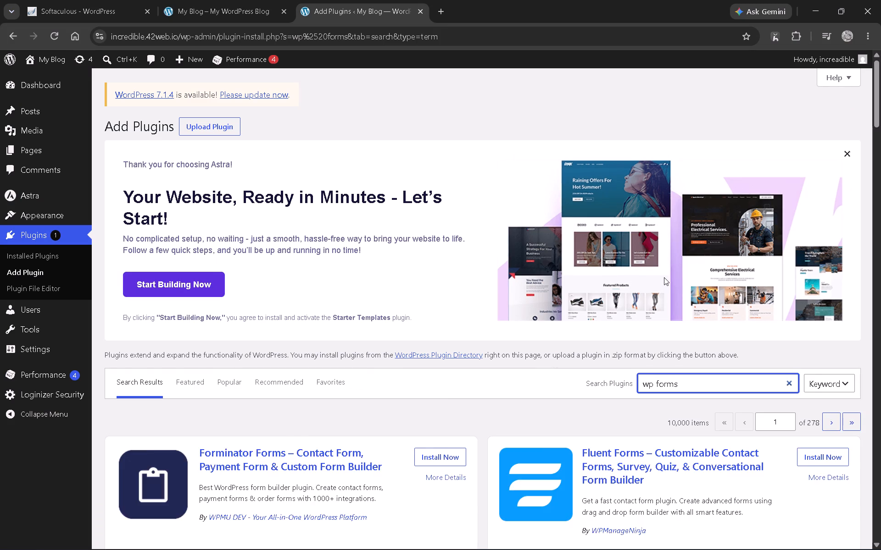
pyautogui.scroll(-4, 664, 277)
pyautogui.click(448, 401)
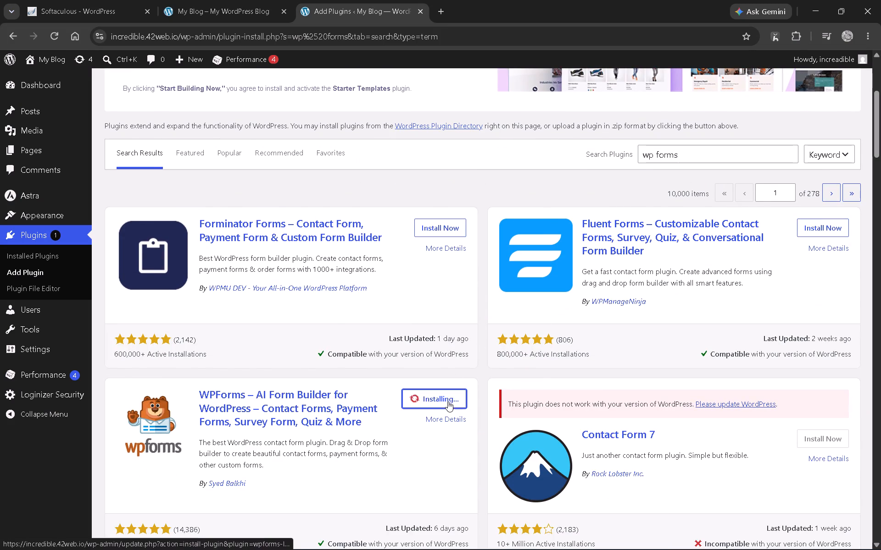
# Play the tutorial up to its next plugin search and replace the plugin search term with "mailpoet".
pyautogui.hotkey('alt', 'Tab')
pyautogui.click(519, 280)
pyautogui.click(519, 280)
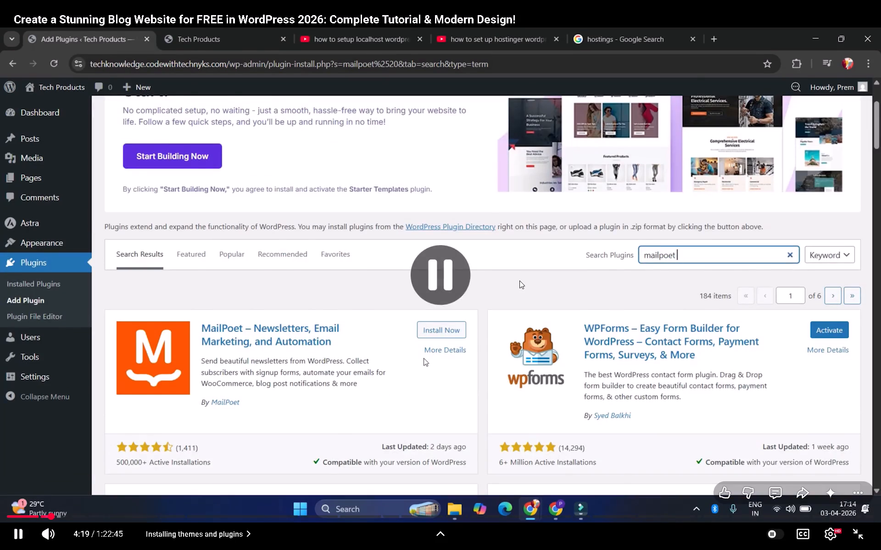
pyautogui.hotkey('alt', 'Tab')
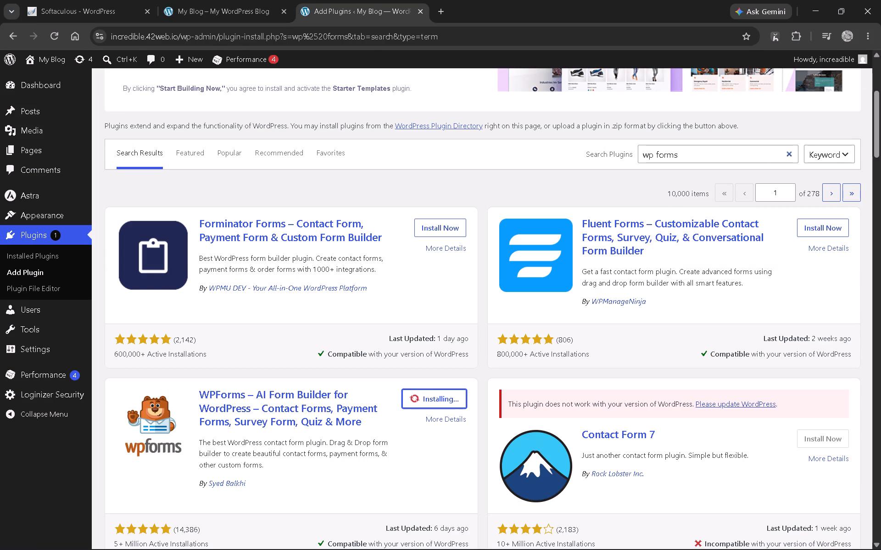
pyautogui.moveTo(691, 162); pyautogui.dragTo(551, 168)
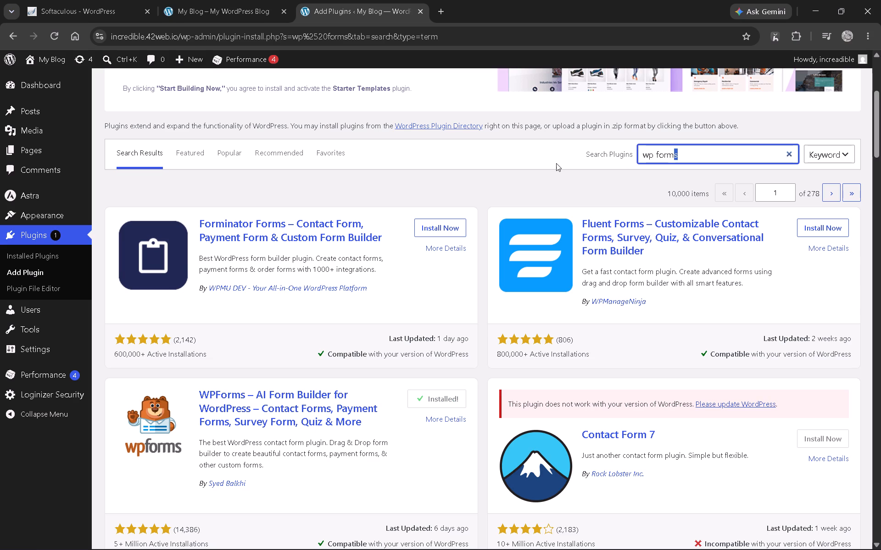
pyautogui.press('BackSpace')
pyautogui.write('mail')
pyautogui.write('poet')
pyautogui.press('Return')
# Check the plugin choice in the tutorial and install MailPoet – Newsletters, Email Marketing, and Automation.
pyautogui.hotkey('alt', 'Tab')
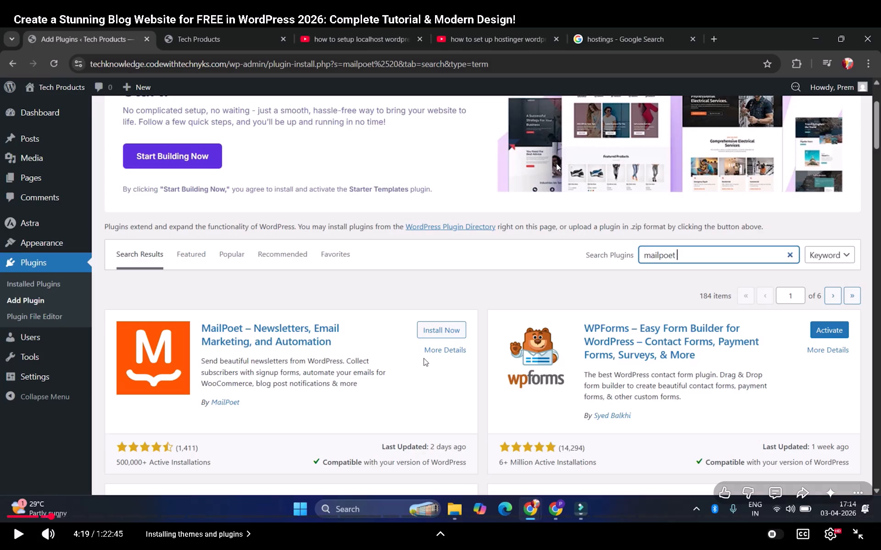
pyautogui.click(561, 187)
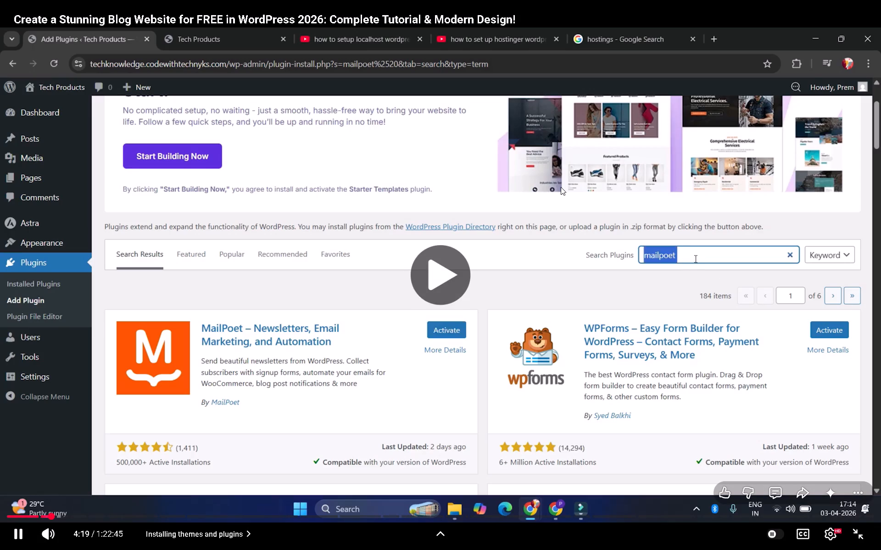
pyautogui.click(561, 187)
pyautogui.hotkey('alt', 'Tab')
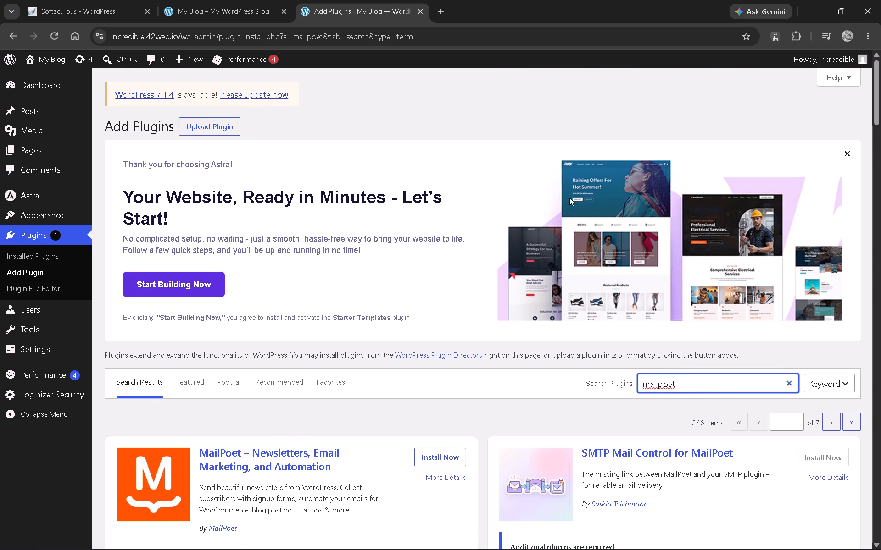
pyautogui.scroll(-2, 569, 199)
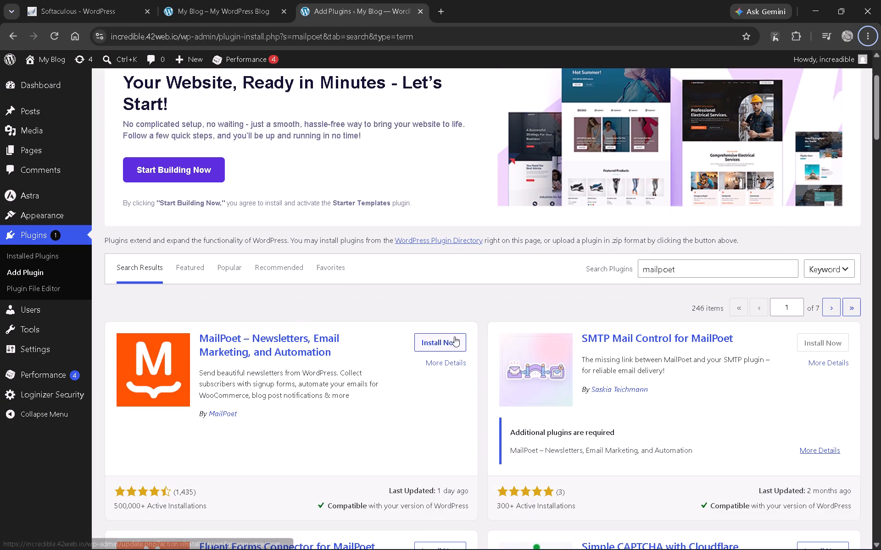
pyautogui.click(454, 336)
# Check the next plugin search in the tutorial and replace the plugin search term with "page id".
pyautogui.hotkey('alt', 'Tab')
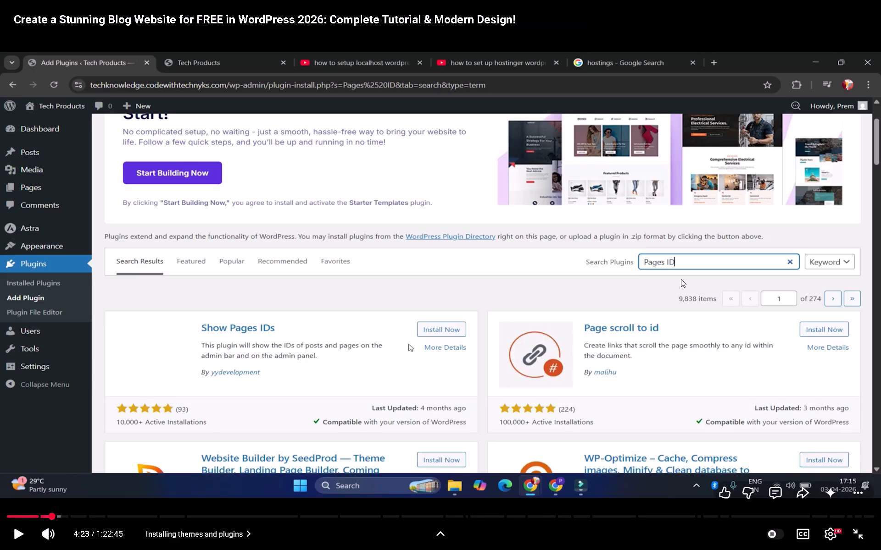
pyautogui.hotkey('alt', 'Tab')
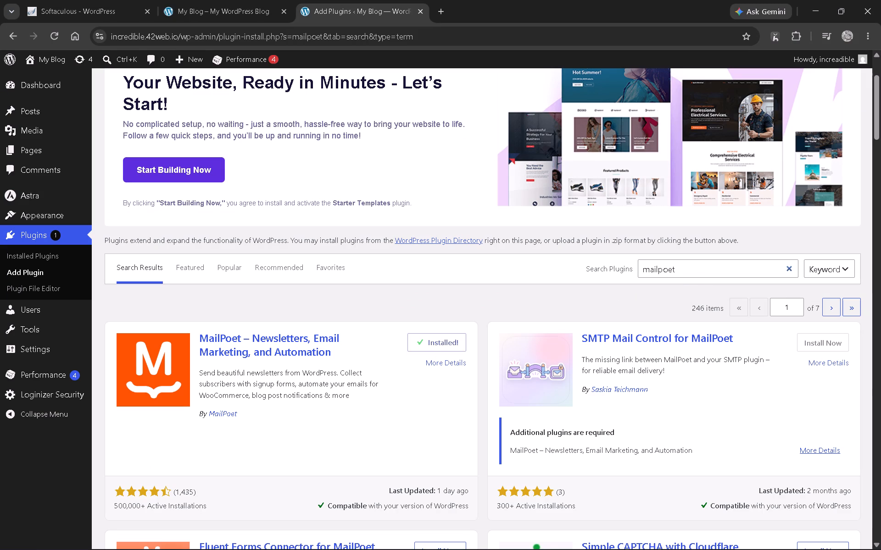
pyautogui.moveTo(701, 271); pyautogui.dragTo(591, 273)
pyautogui.press('BackSpace')
pyautogui.write('page i')
pyautogui.press('d')
# Compare the page id search results with the tutorial to identify which plugin it installs.
pyautogui.hotkey('alt', 'Tab')
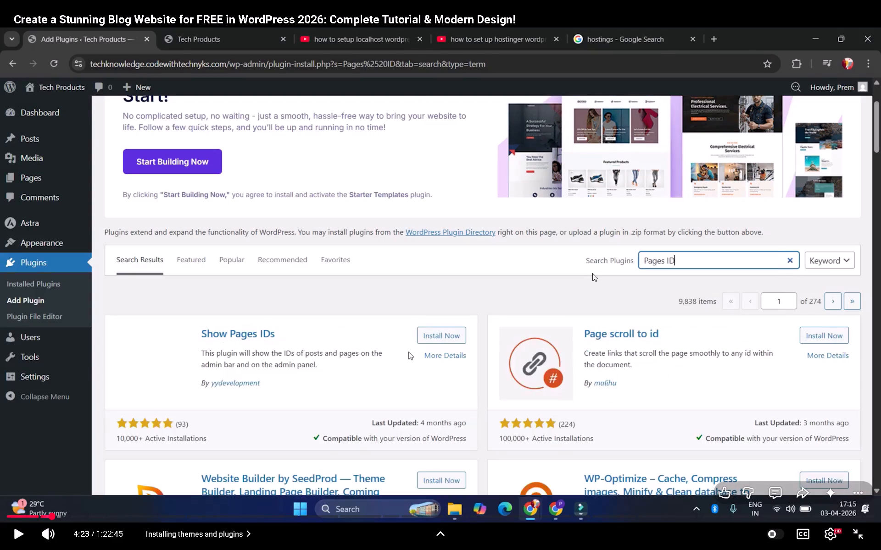
pyautogui.hotkey('alt', 'Tab')
pyautogui.hotkey('alt', 'Tab')
pyautogui.hotkey('alt', 'Tab')
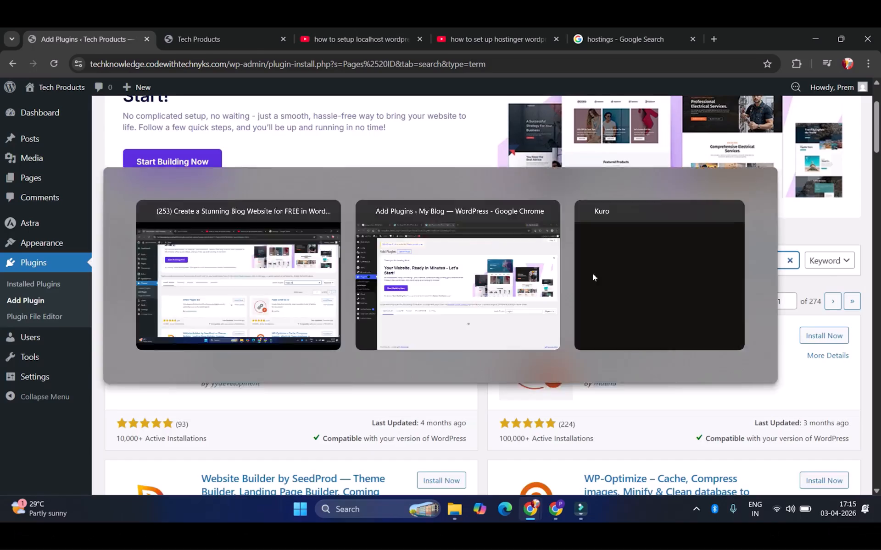
pyautogui.scroll(-6, 592, 273)
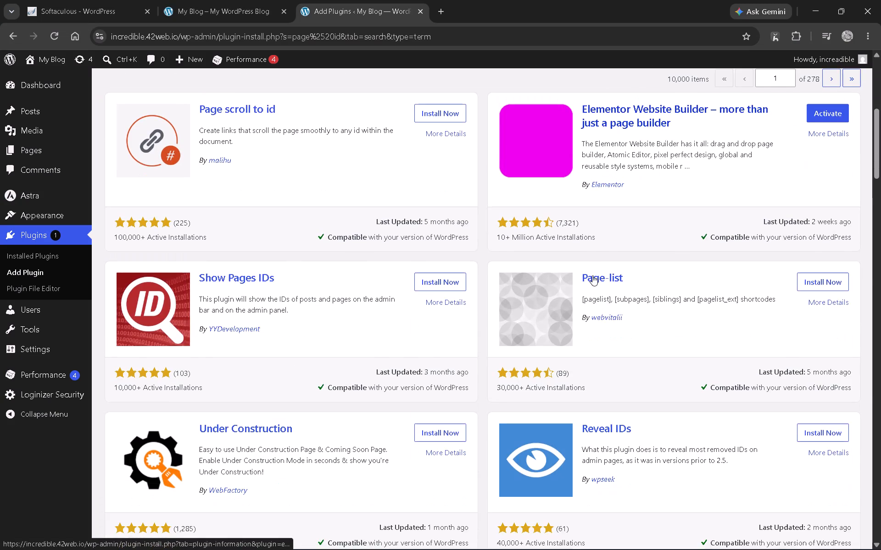
pyautogui.hotkey('alt', 'Tab')
pyautogui.click(542, 287)
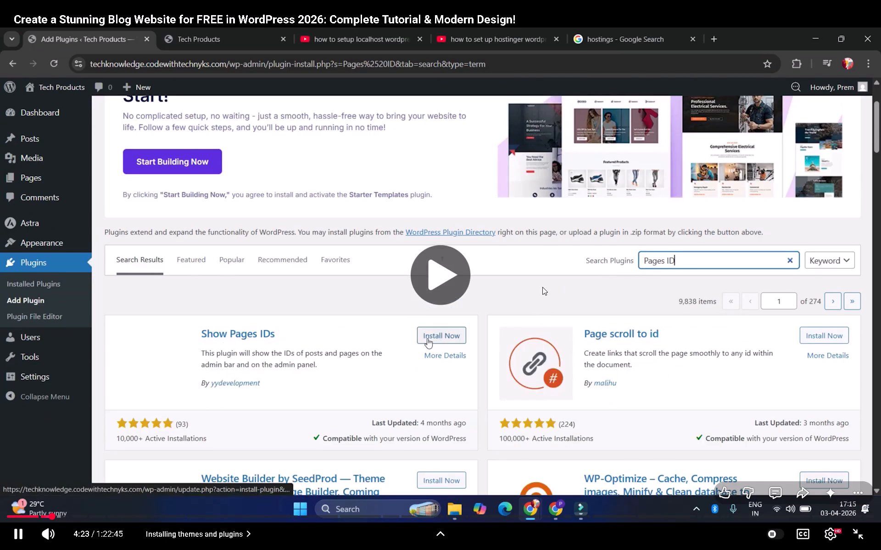
pyautogui.click(542, 287)
pyautogui.hotkey('alt', 'Tab')
pyautogui.scroll(2, 542, 287)
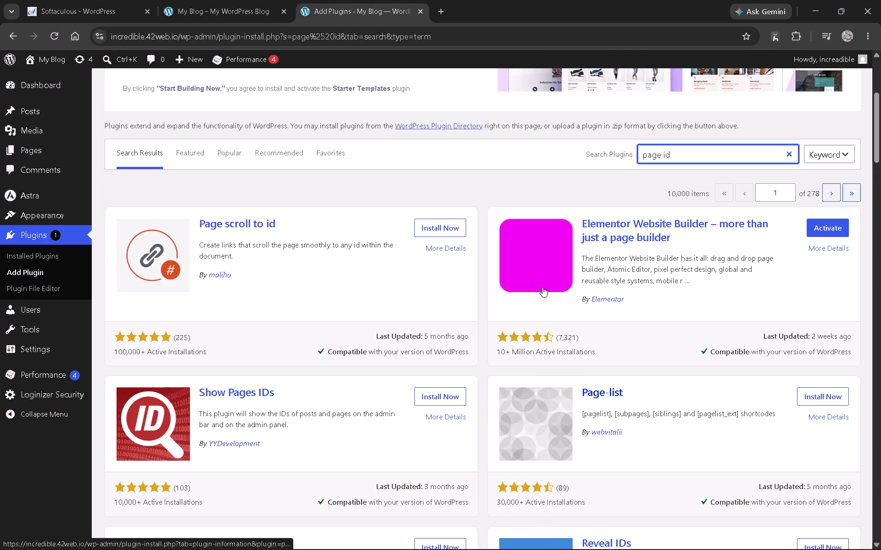
pyautogui.scroll(1, 542, 287)
# Check the term's spelling in the tutorial and change the plugin search term to "page ID".
pyautogui.hotkey('alt', 'Tab')
pyautogui.hotkey('alt', 'Tab')
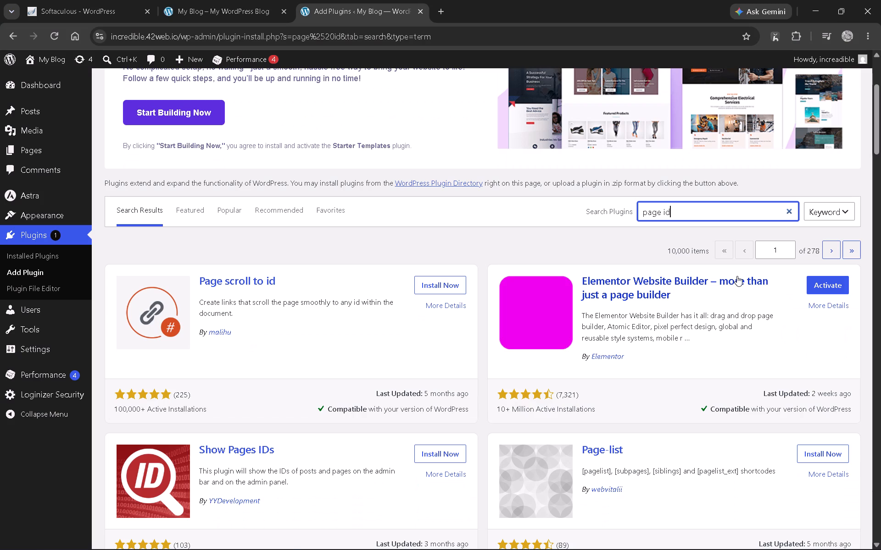
pyautogui.press('BackSpace')
pyautogui.press('BackSpace')
pyautogui.write('ID')
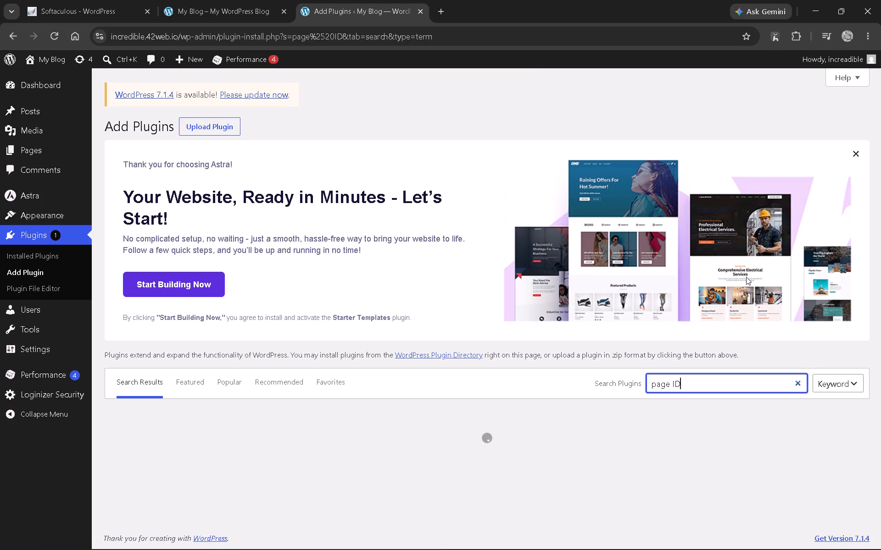
# Confirm the plugin choice against the tutorial and install Show Pages IDs by YYDevelopment.
pyautogui.scroll(-2, 649, 321)
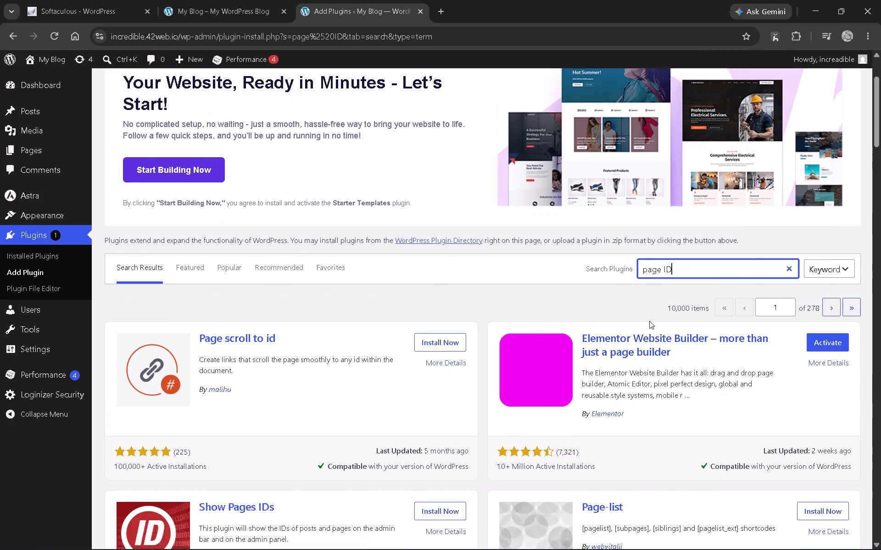
pyautogui.scroll(-2, 649, 321)
pyautogui.hotkey('alt', 'Tab')
pyautogui.hotkey('alt', 'Tab')
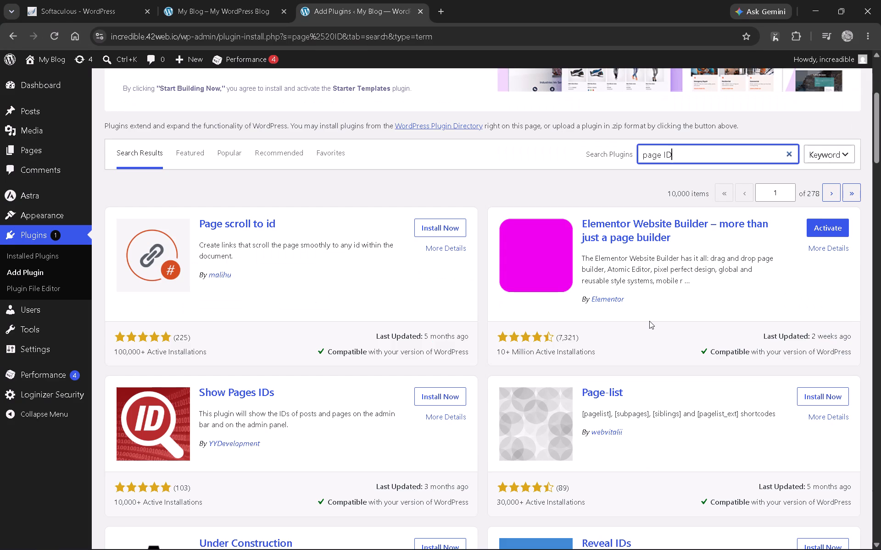
pyautogui.scroll(-1, 649, 321)
pyautogui.hotkey('alt', 'Tab')
pyautogui.click(585, 324)
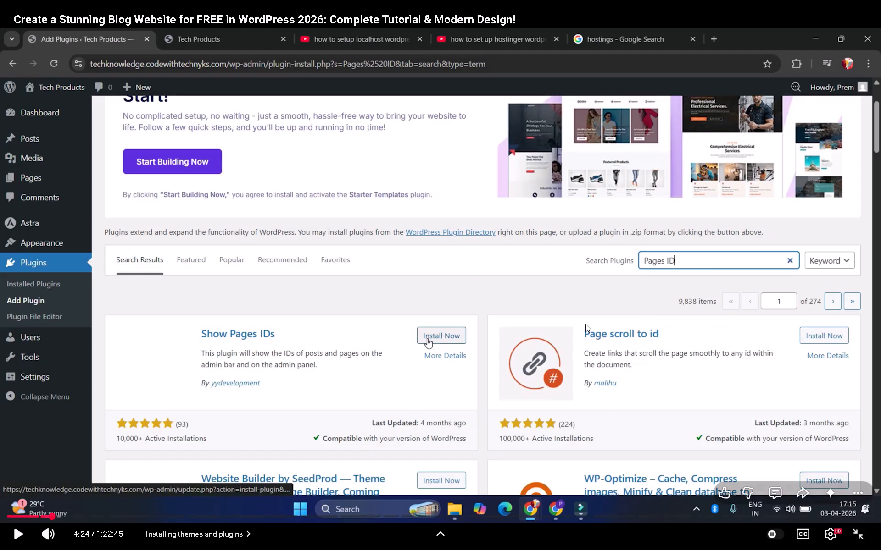
pyautogui.hotkey('alt', 'Tab')
pyautogui.click(441, 344)
# Check what the tutorial does after installing the plugins and open the Installed Plugins list.
pyautogui.hotkey('alt', 'Tab')
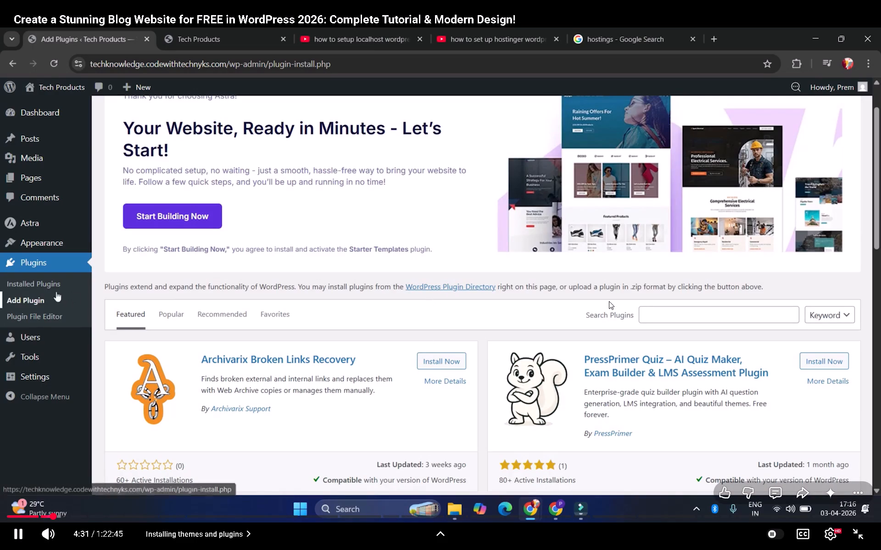
pyautogui.click(609, 301)
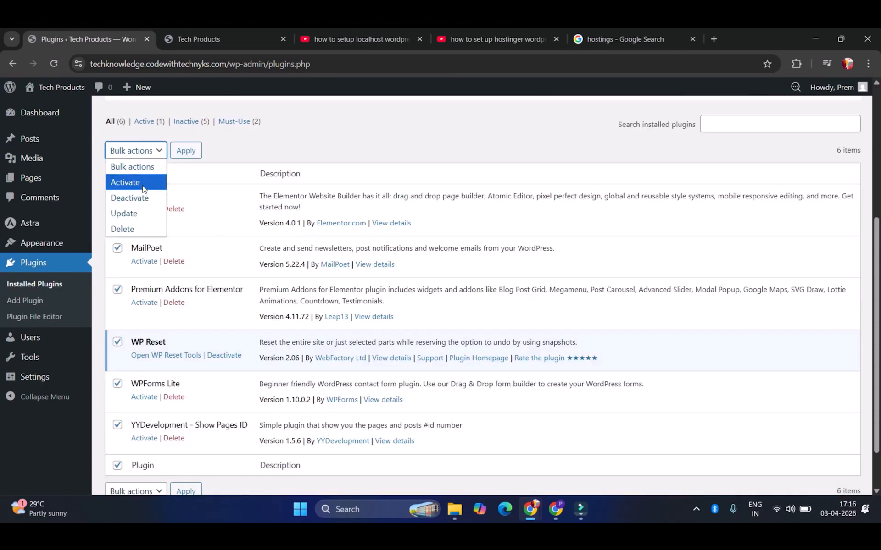
pyautogui.hotkey('alt', 'Tab')
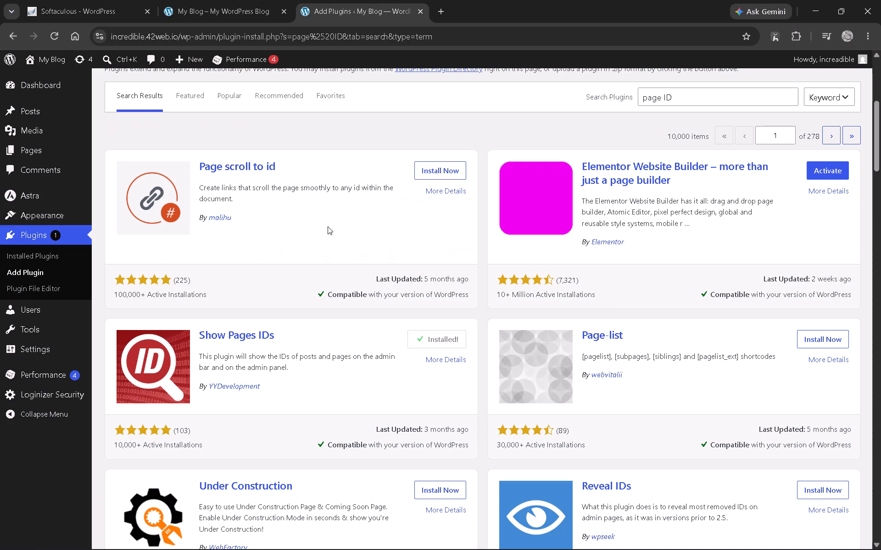
pyautogui.scroll(3, 220, 234)
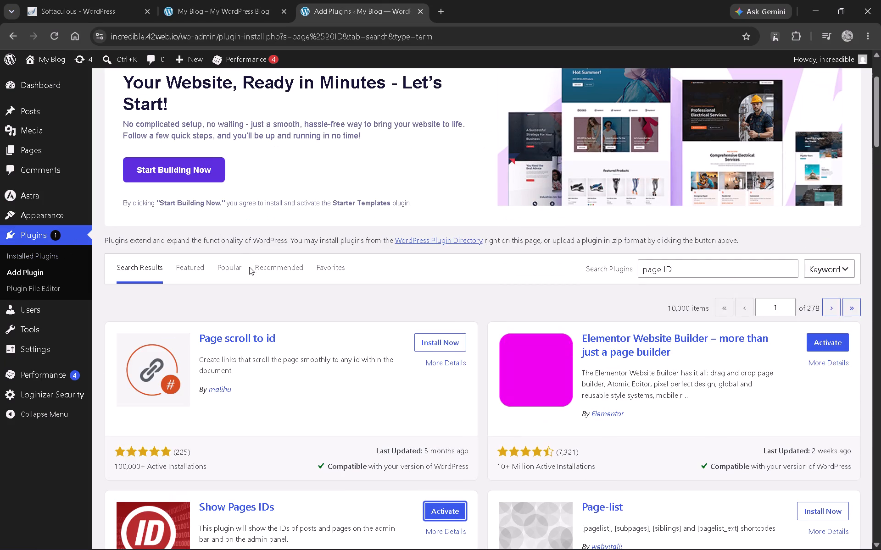
pyautogui.hotkey('alt', 'Tab')
pyautogui.hotkey('alt', 'Tab')
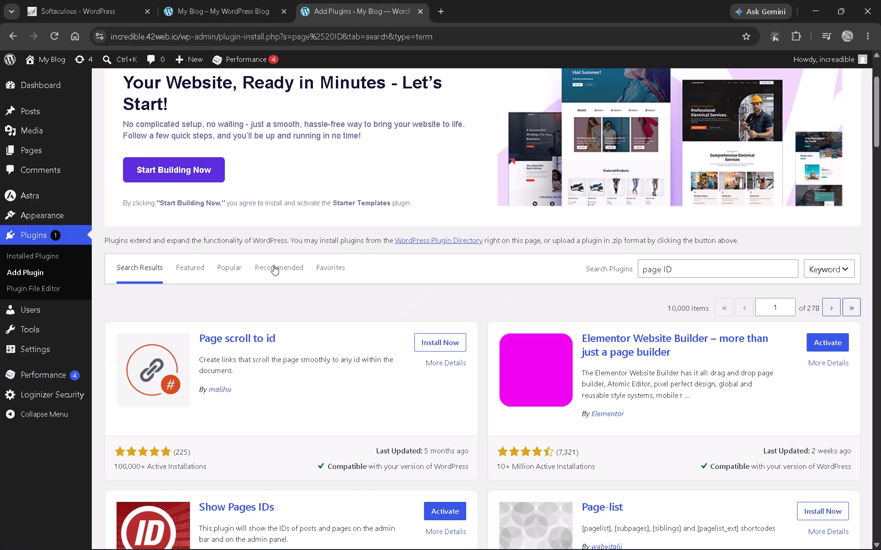
pyautogui.scroll(6, 188, 242)
pyautogui.click(61, 232)
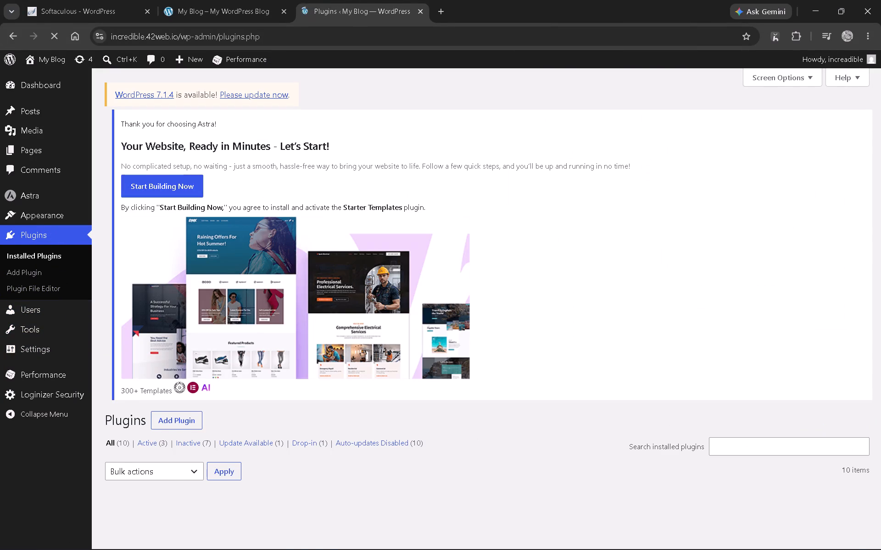
# Select all the installed plugins, following the tutorial, and choose Activate as the bulk action.
pyautogui.scroll(-1, 180, 193)
pyautogui.scroll(1, 180, 193)
pyautogui.scroll(-2, 181, 361)
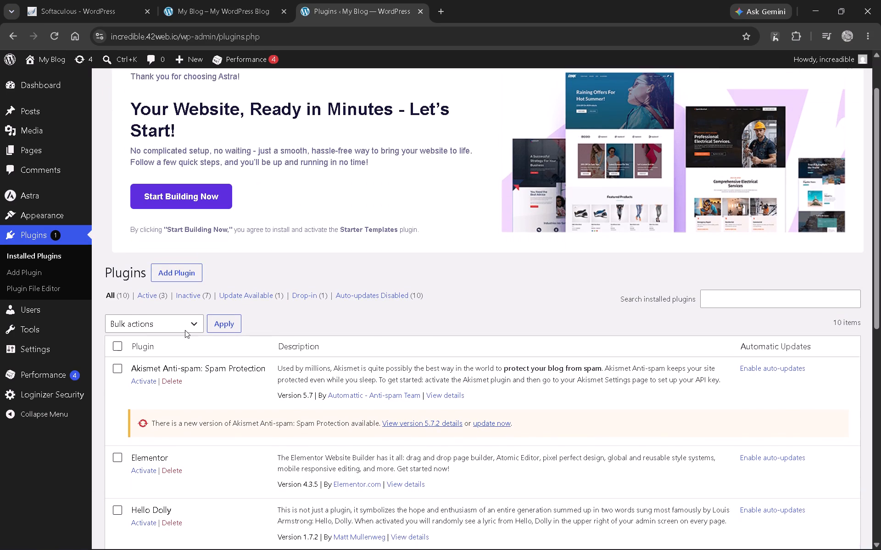
pyautogui.click(139, 270)
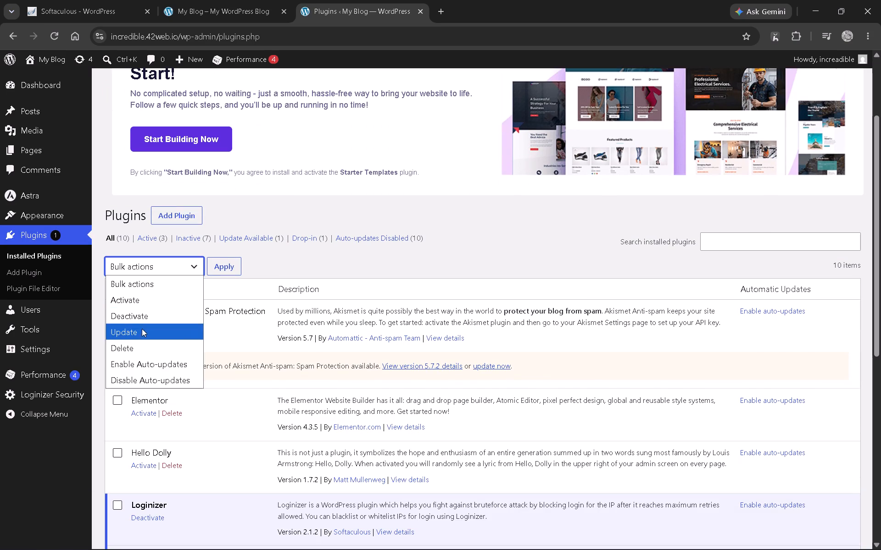
pyautogui.click(308, 248)
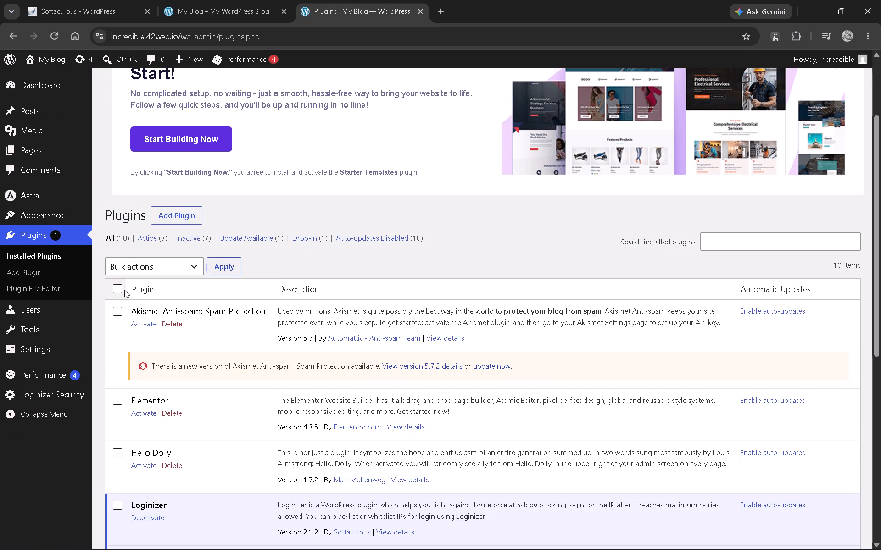
pyautogui.click(120, 288)
pyautogui.hotkey('alt', 'Tab')
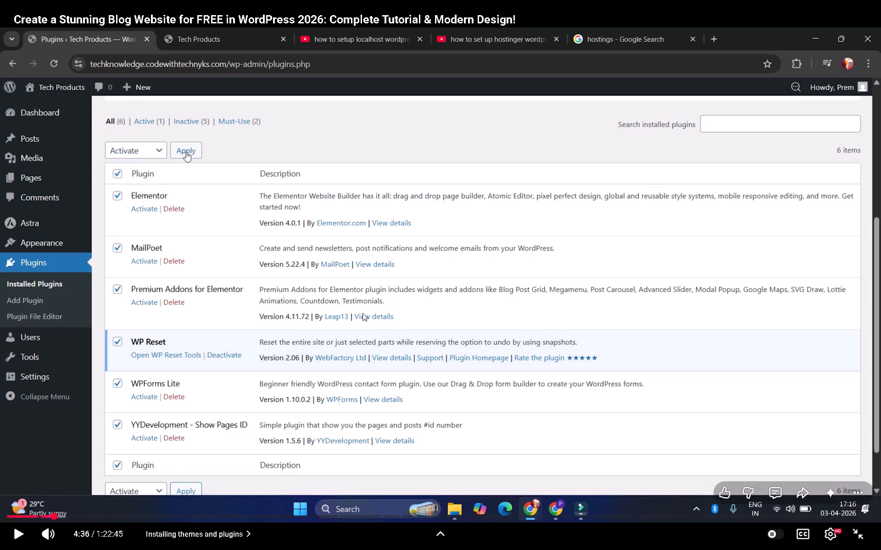
pyautogui.hotkey('alt', 'Tab')
pyautogui.click(175, 270)
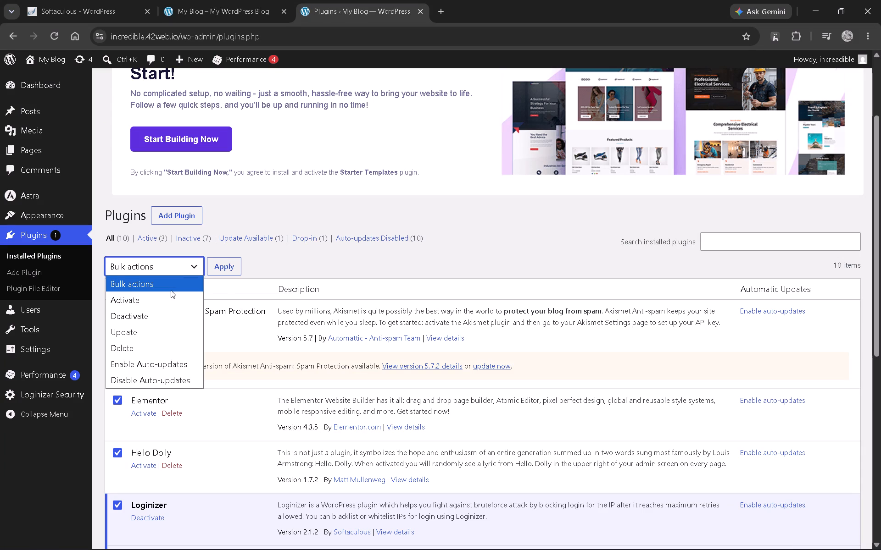
pyautogui.click(165, 300)
# Compare the selected plugins with the ones the tutorial activates, from Akismet Anti-spam down to YYDevelopment - Show Pages ID.
pyautogui.scroll(-2, 270, 255)
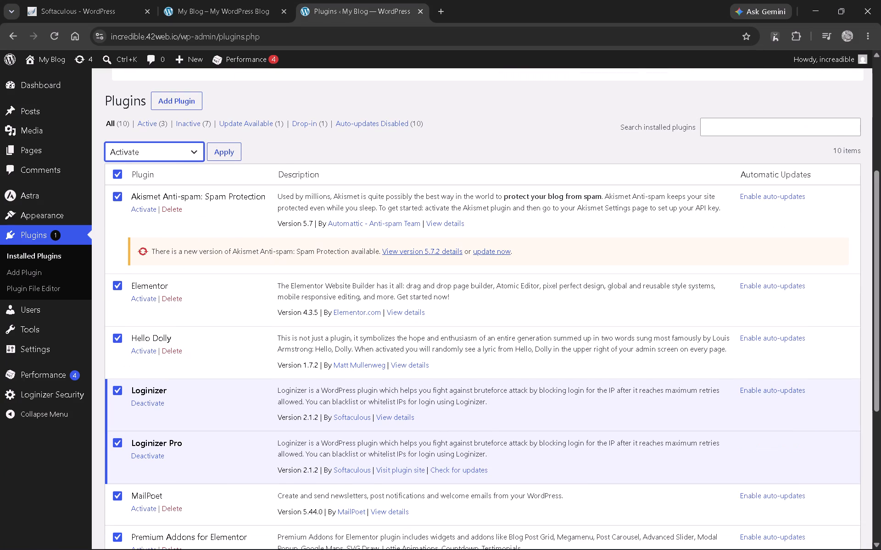
pyautogui.scroll(-5, 270, 255)
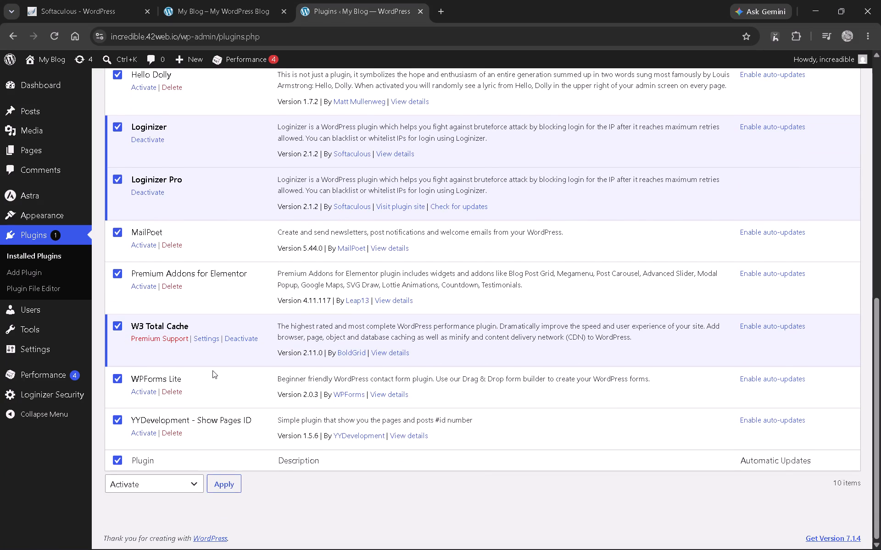
pyautogui.scroll(1, 212, 370)
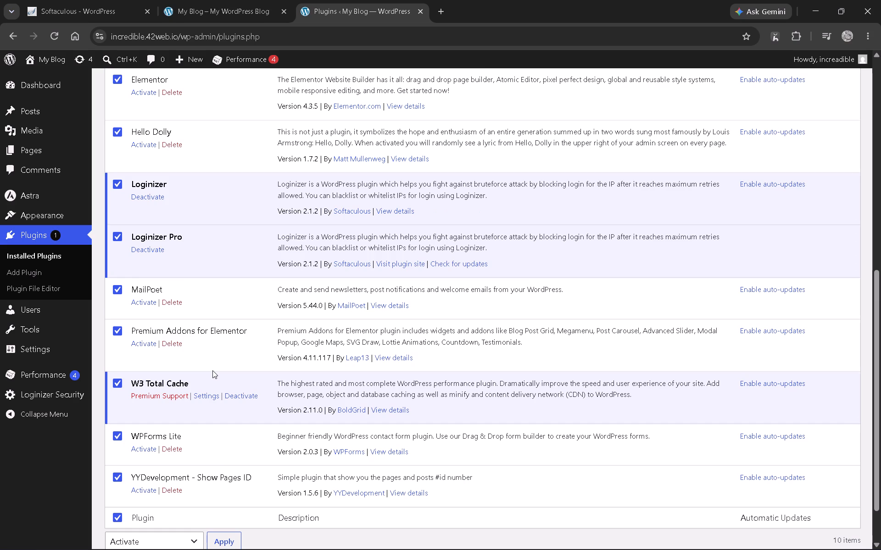
pyautogui.scroll(1, 212, 370)
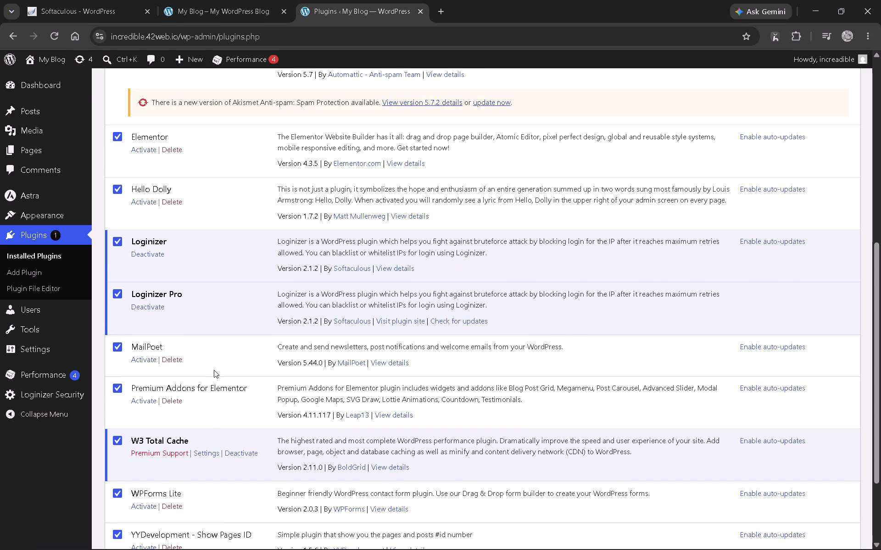
pyautogui.hotkey('alt', 'Tab')
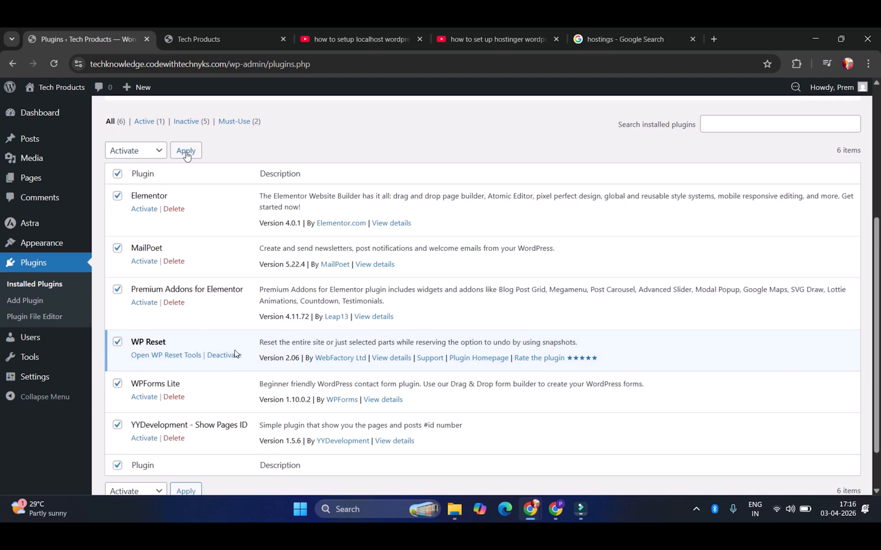
pyautogui.hotkey('alt', 'Tab')
pyautogui.scroll(2, 234, 350)
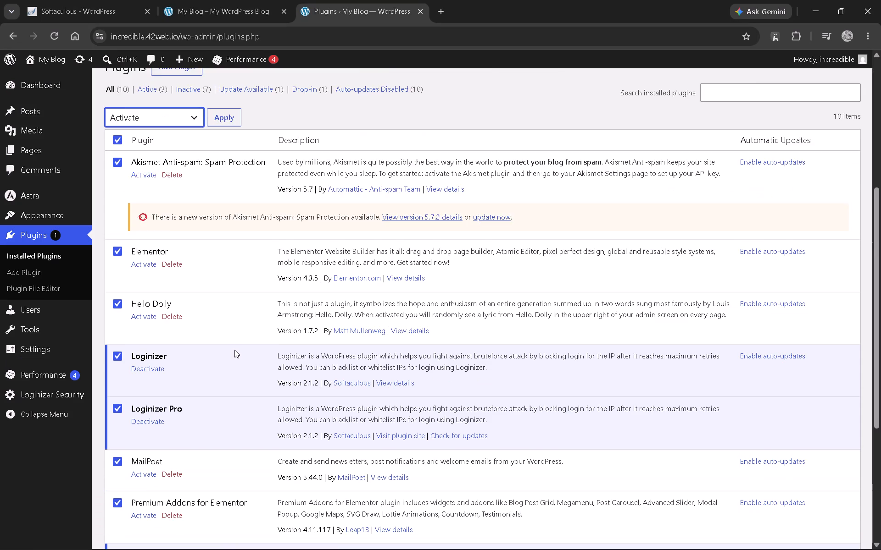
pyautogui.scroll(1, 234, 350)
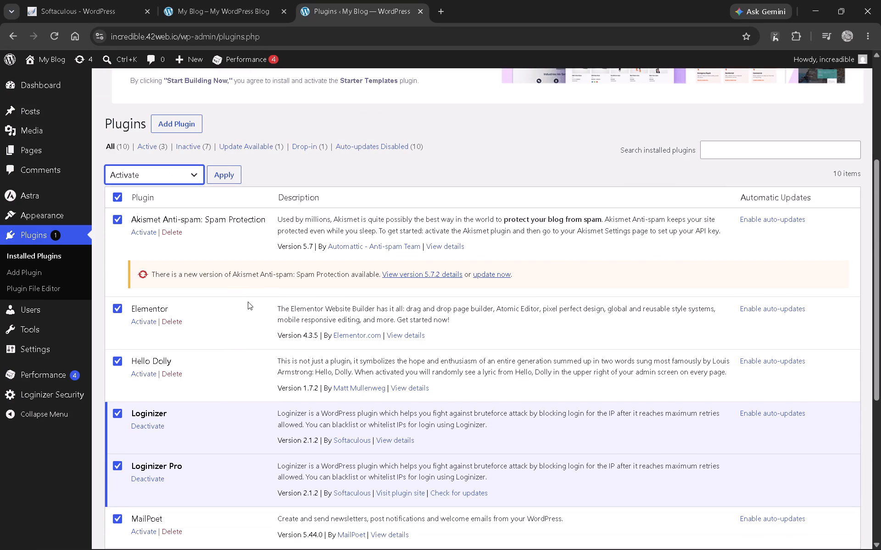
pyautogui.hotkey('alt', 'Tab')
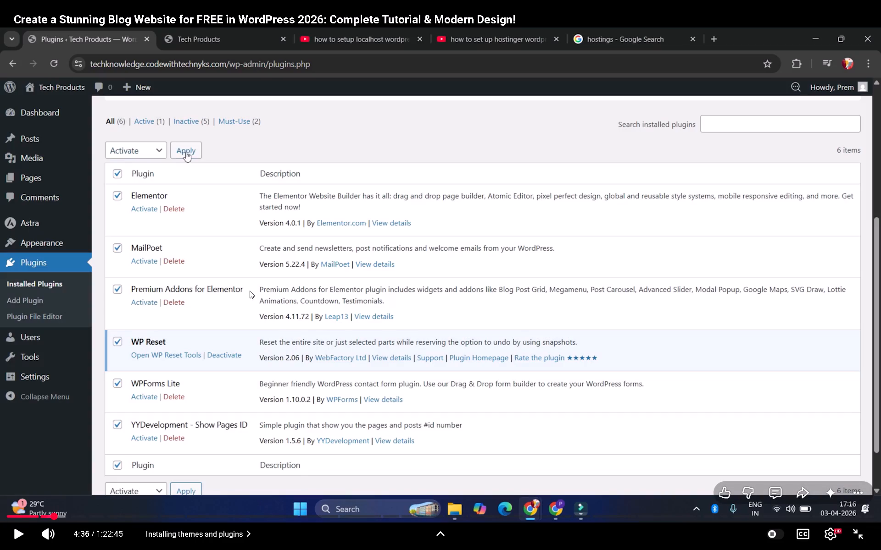
pyautogui.hotkey('alt', 'Tab')
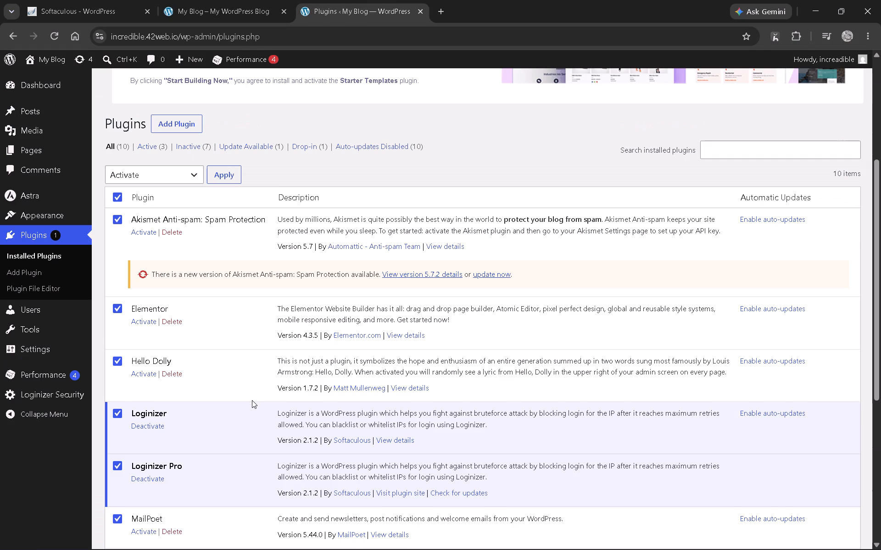
pyautogui.scroll(-2, 249, 407)
pyautogui.scroll(-3, 234, 506)
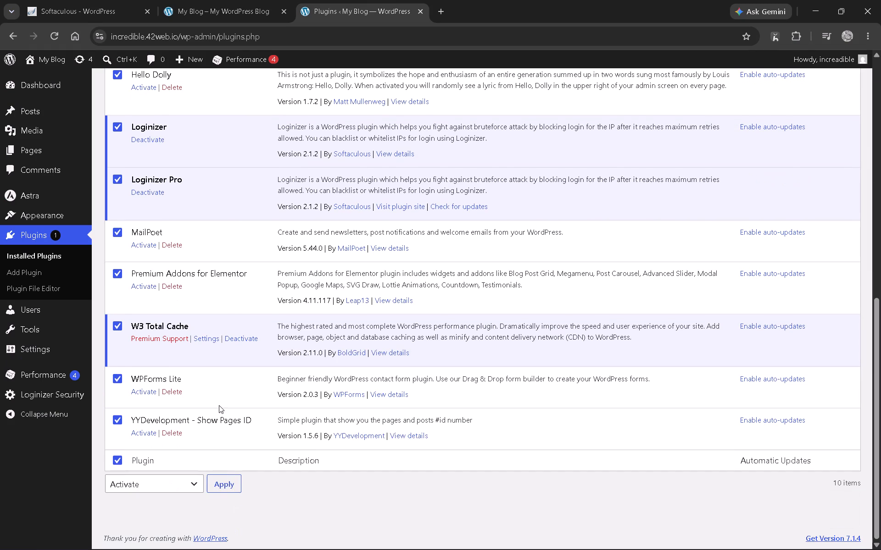
pyautogui.hotkey('alt', 'Tab')
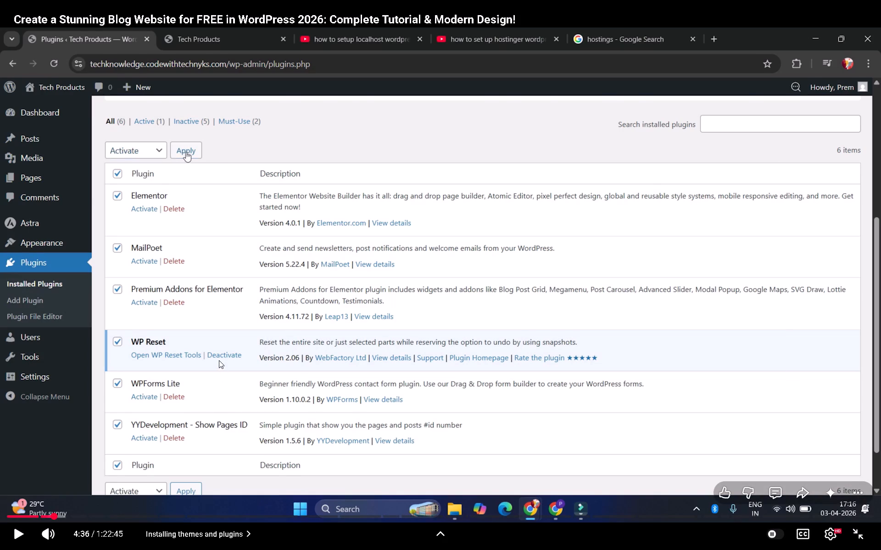
pyautogui.hotkey('alt', 'Tab')
pyautogui.scroll(1, 219, 357)
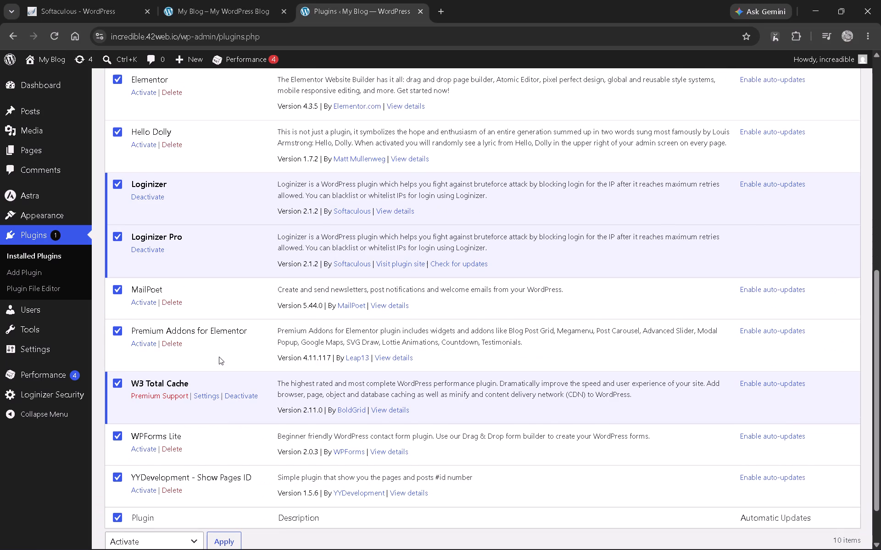
pyautogui.scroll(-3, 219, 357)
pyautogui.scroll(7, 219, 357)
# Apply the bulk activation to the selected plugins and check in the tutorial what follows it.
pyautogui.click(223, 297)
pyautogui.hotkey('alt', 'Tab')
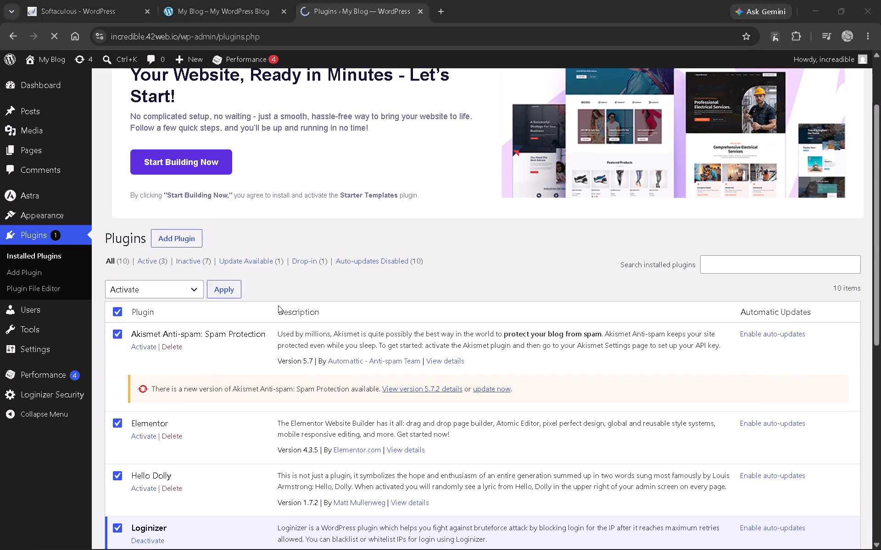
pyautogui.click(280, 312)
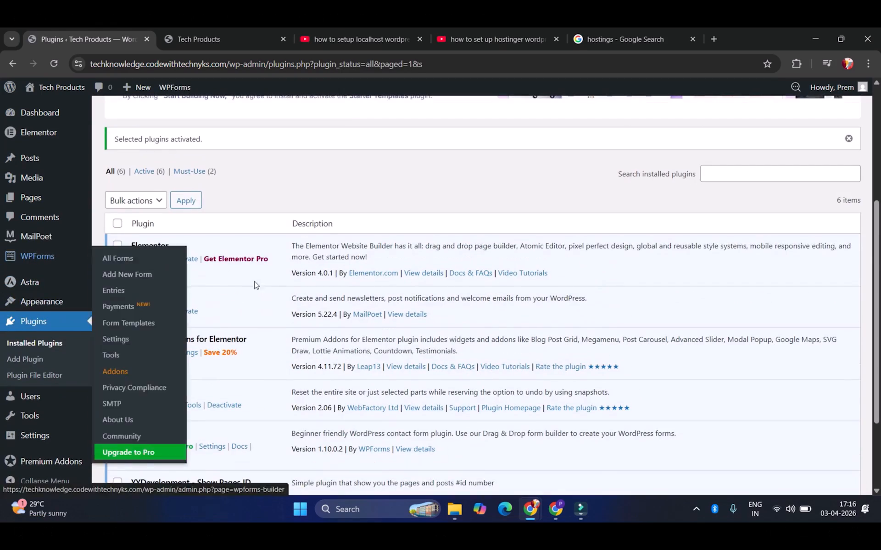
pyautogui.click(280, 312)
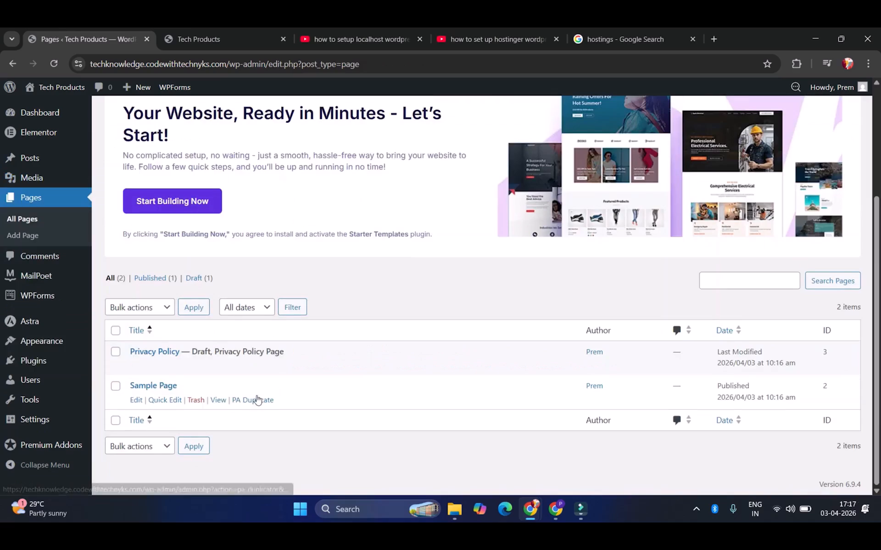
pyautogui.hotkey('alt', 'Tab')
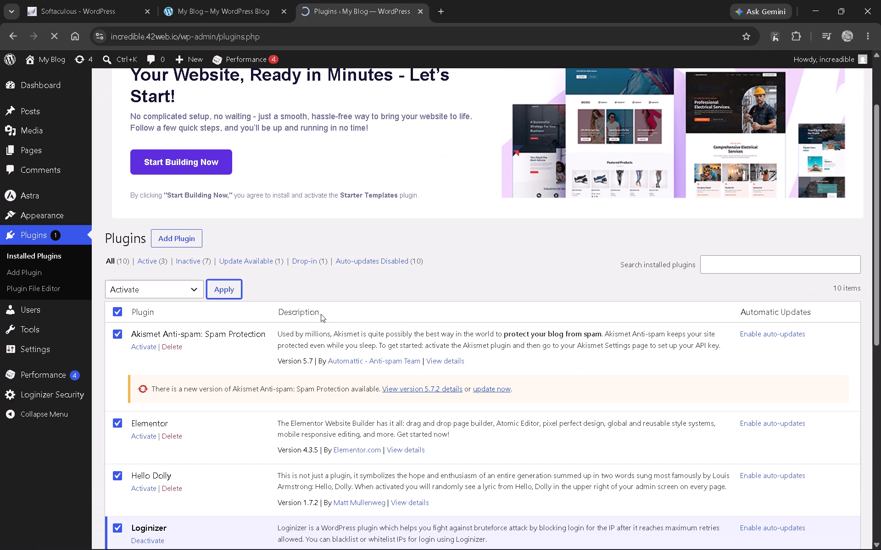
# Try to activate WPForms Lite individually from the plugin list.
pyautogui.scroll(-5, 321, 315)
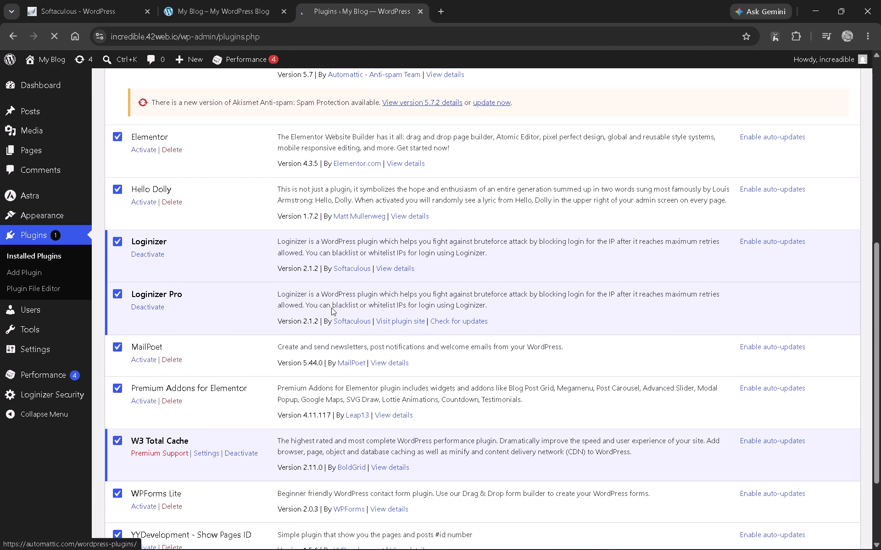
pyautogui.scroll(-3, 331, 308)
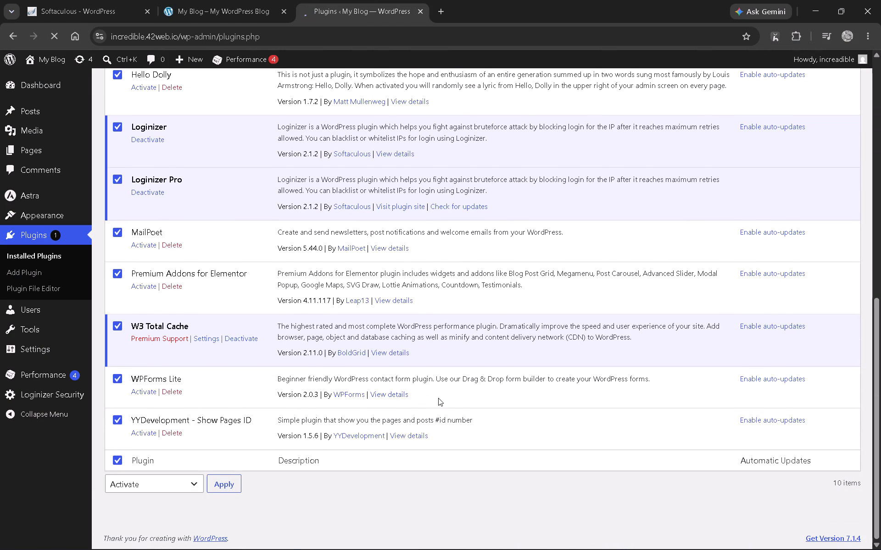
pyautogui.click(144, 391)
# Apply the bulk activation again to all the selected plugins.
pyautogui.scroll(3, 223, 385)
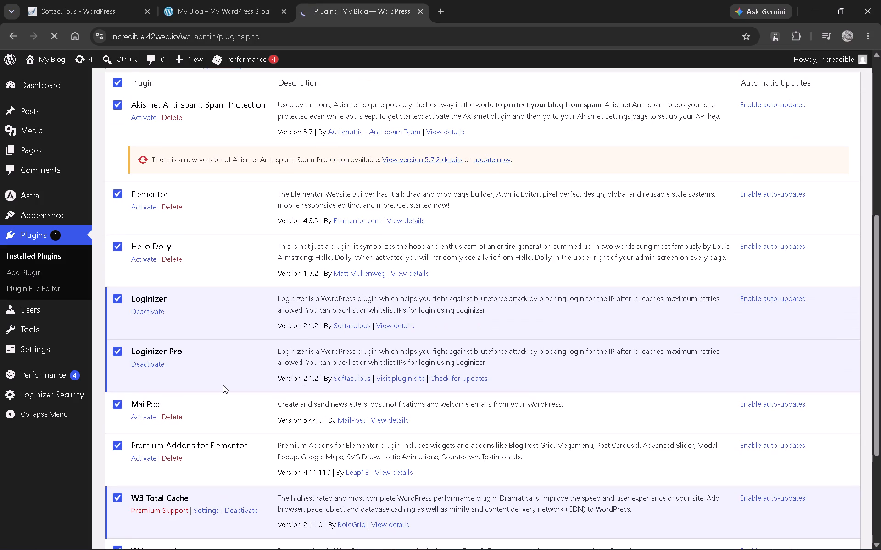
pyautogui.scroll(2, 223, 385)
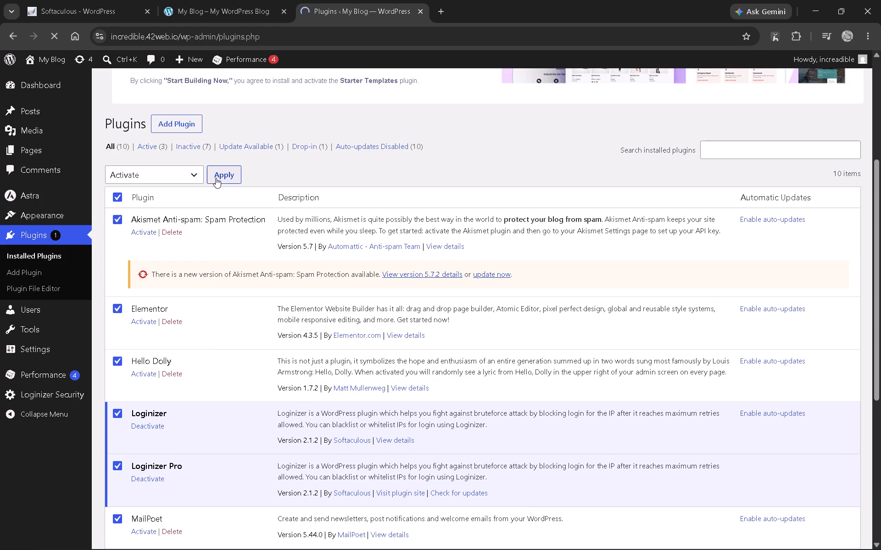
pyautogui.click(216, 177)
pyautogui.doubleClick(216, 177)
pyautogui.scroll(-5, 275, 192)
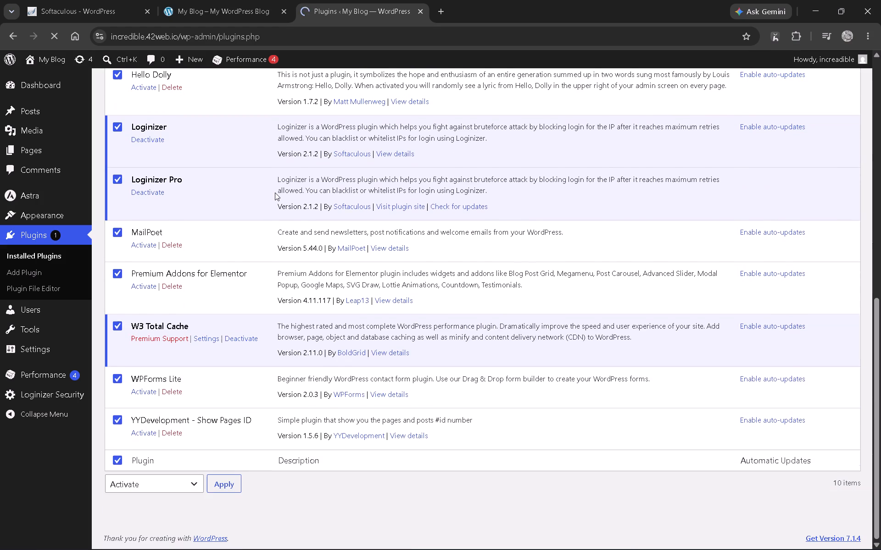
pyautogui.scroll(-2, 274, 196)
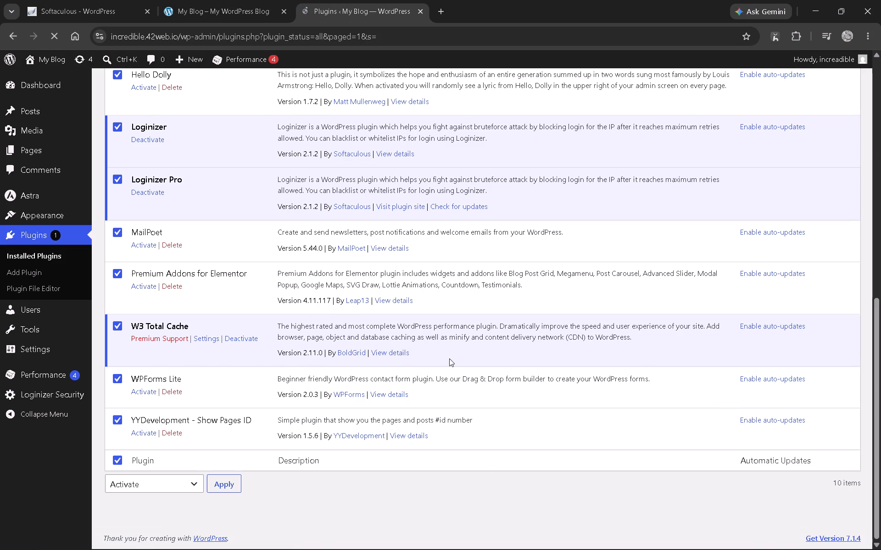
# Review the reloaded plugin list to check the activation status of each plugin.
pyautogui.scroll(-12, 436, 297)
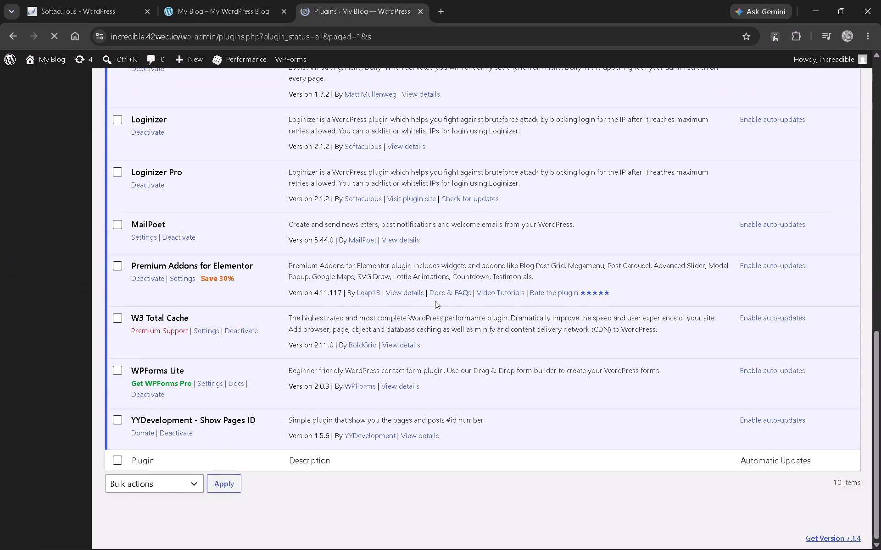
pyautogui.scroll(5, 435, 301)
pyautogui.scroll(-8, 435, 301)
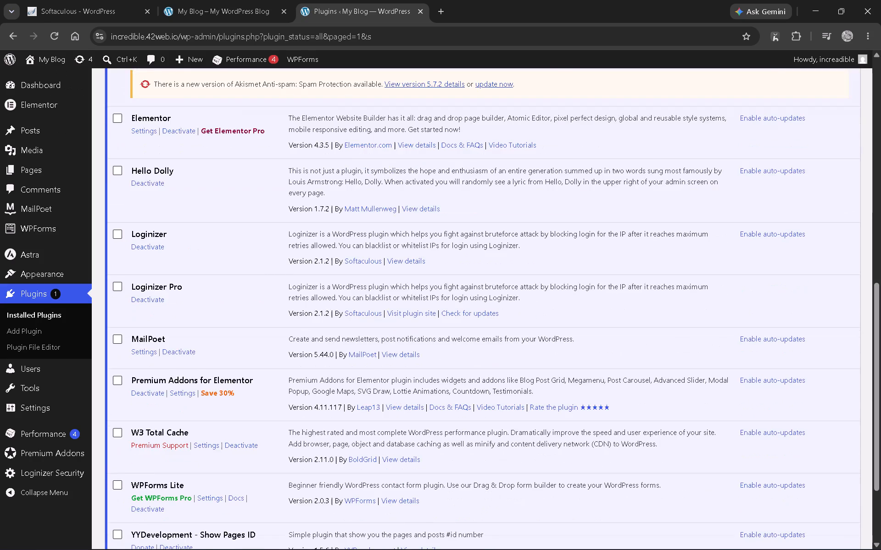
pyautogui.scroll(8, 435, 301)
pyautogui.scroll(-6, 132, 288)
pyautogui.scroll(6, 134, 290)
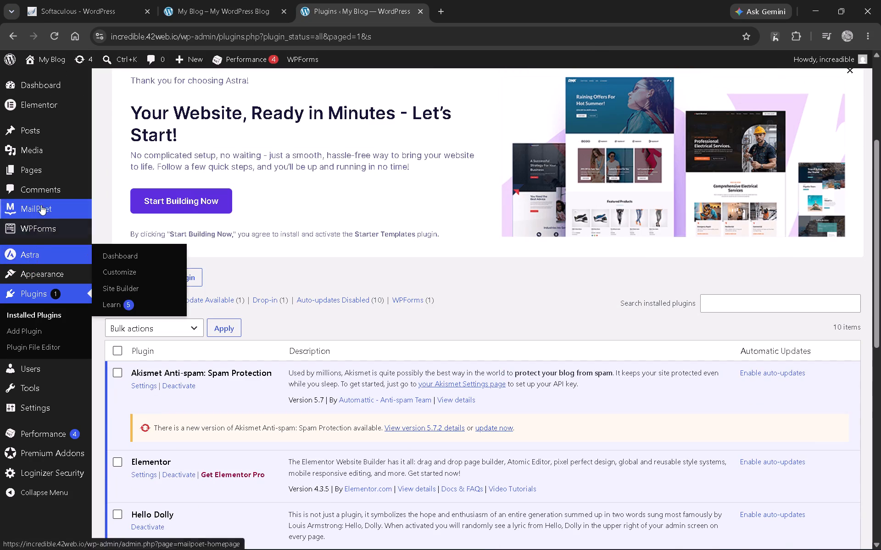
# Open the site's list of all pages and compare it with the page list in the tutorial video.
pyautogui.click(41, 176)
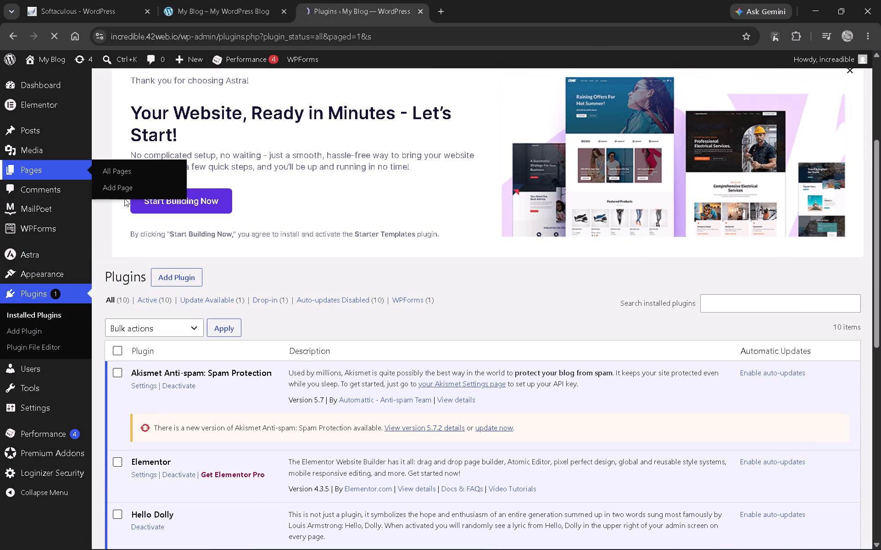
pyautogui.hotkey('alt', 'Tab')
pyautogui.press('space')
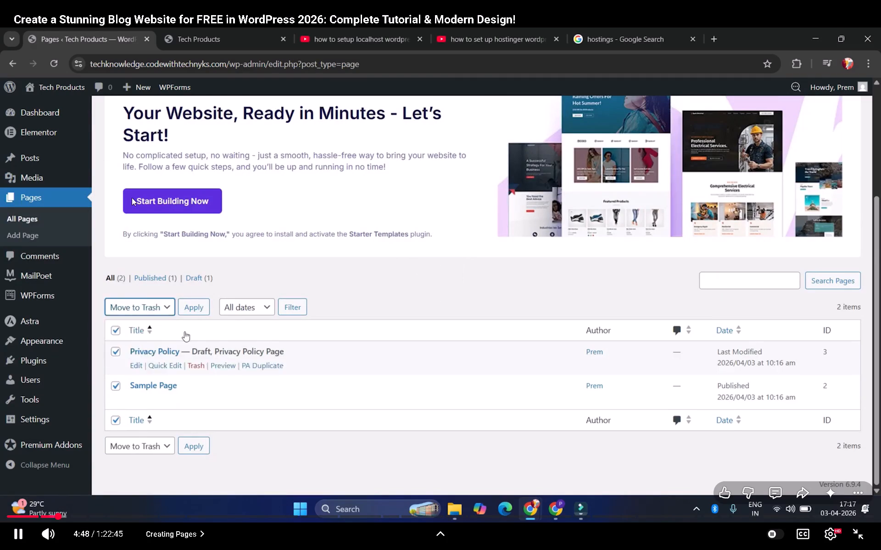
pyautogui.click(150, 195)
pyautogui.hotkey('alt', 'Tab')
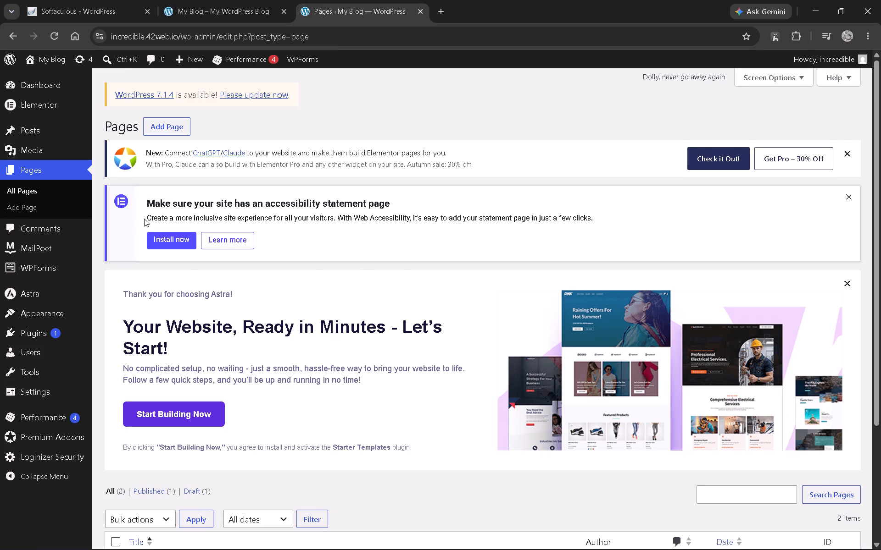
pyautogui.scroll(-4, 144, 219)
pyautogui.scroll(-1, 162, 256)
# Watch the tutorial's Creating Pages section for how existing pages are handled and new pages are added.
pyautogui.hotkey('alt', 'Tab')
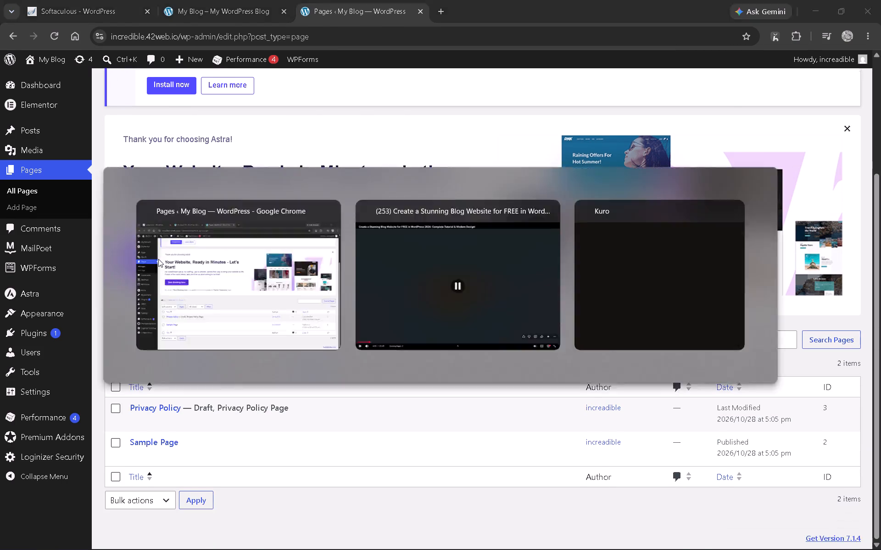
pyautogui.click(242, 287)
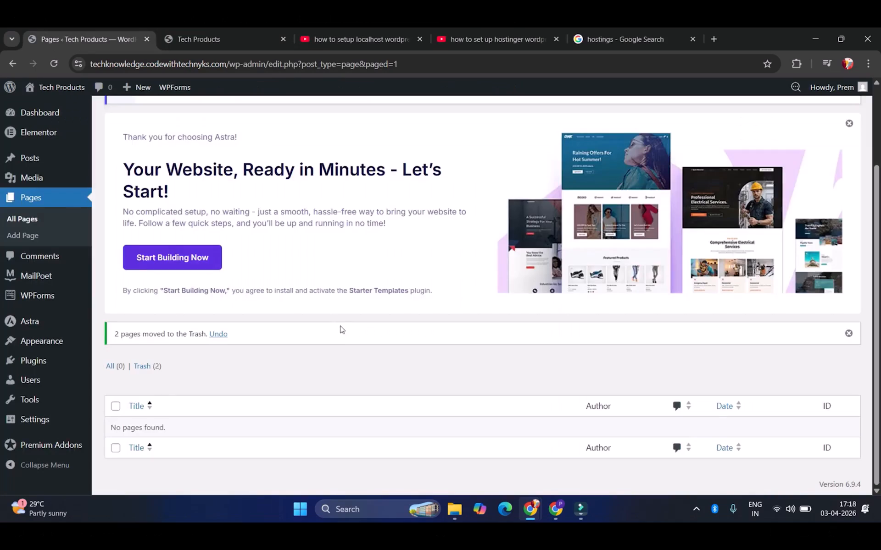
pyautogui.click(300, 287)
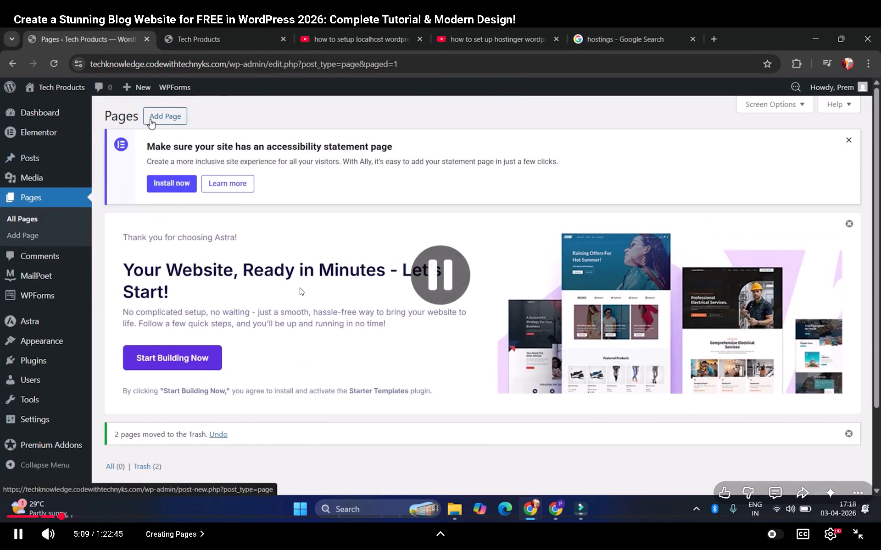
pyautogui.hotkey('alt', 'Tab')
pyautogui.scroll(5, 195, 137)
pyautogui.hotkey('alt', 'Tab')
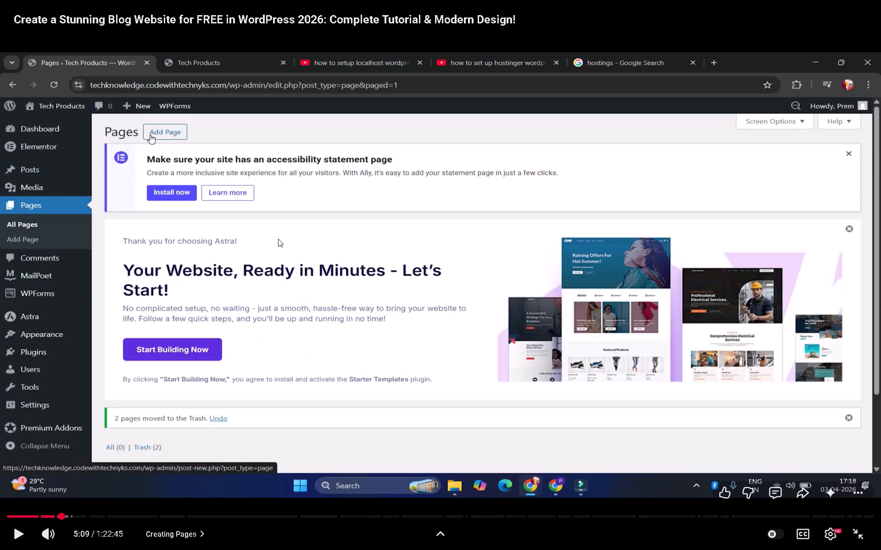
pyautogui.click(278, 239)
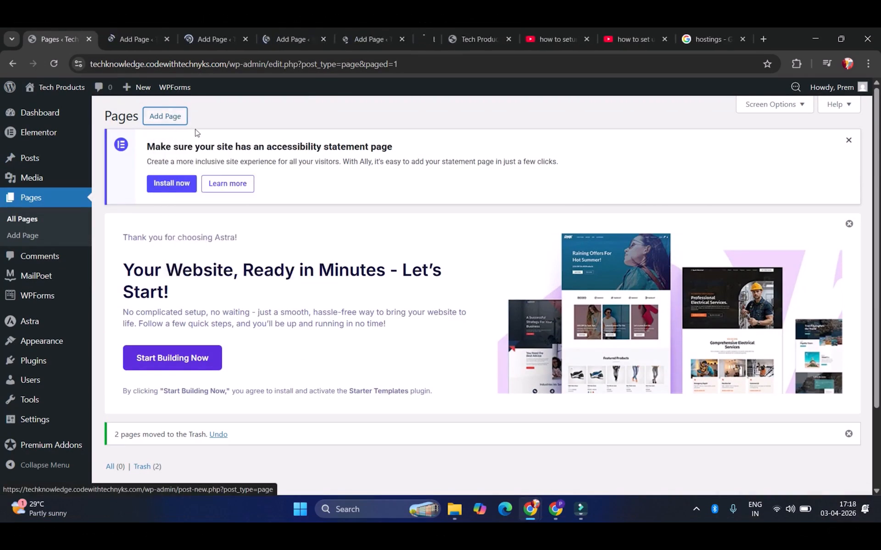
pyautogui.click(278, 239)
# Add a new page from the Pages list, check the tutorial briefly, and return to the new page's editor.
pyautogui.hotkey('alt', 'Tab')
pyautogui.click(173, 123)
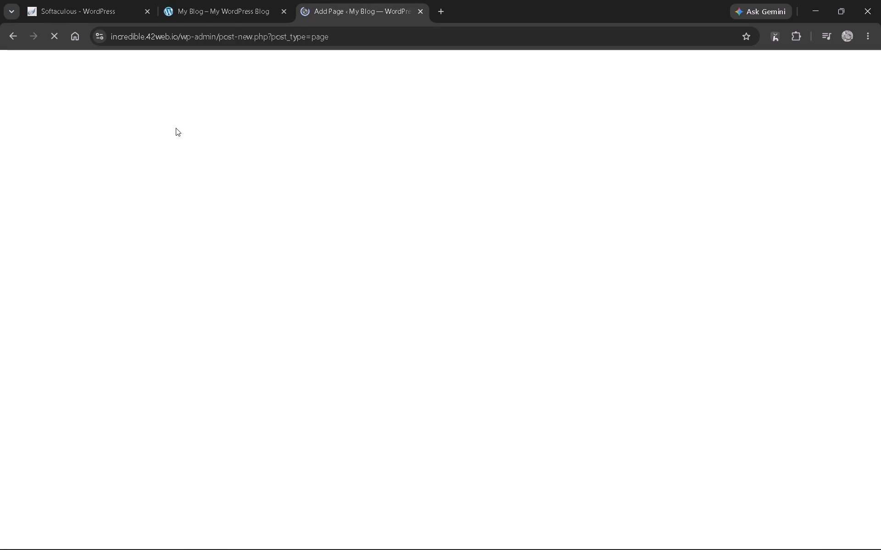
pyautogui.hotkey('alt', 'Tab')
pyautogui.click(343, 262)
pyautogui.hotkey('alt', 'Tab')
pyautogui.click(236, 4)
pyautogui.click(330, 13)
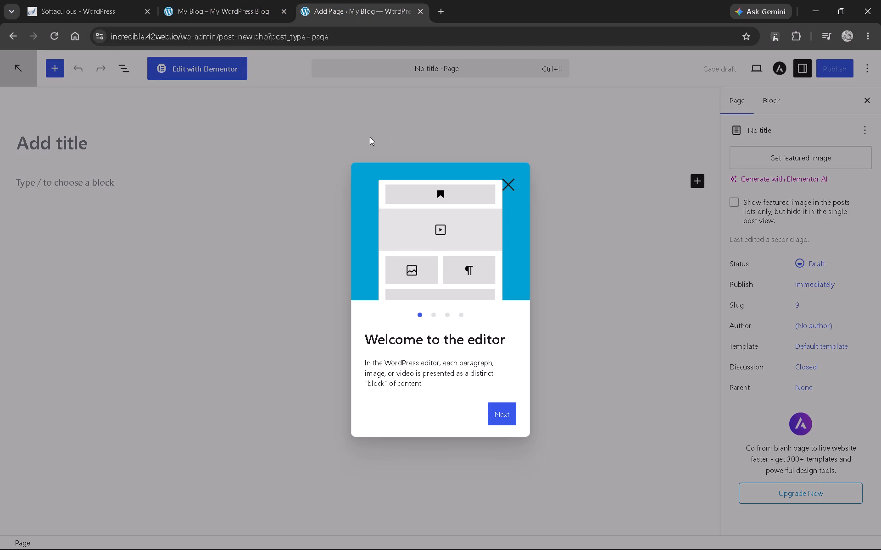
# Dismiss the editor welcome guide, return to the Pages list and open five blank new-page editors in separate browser tabs.
pyautogui.click(500, 185)
pyautogui.click(6, 41)
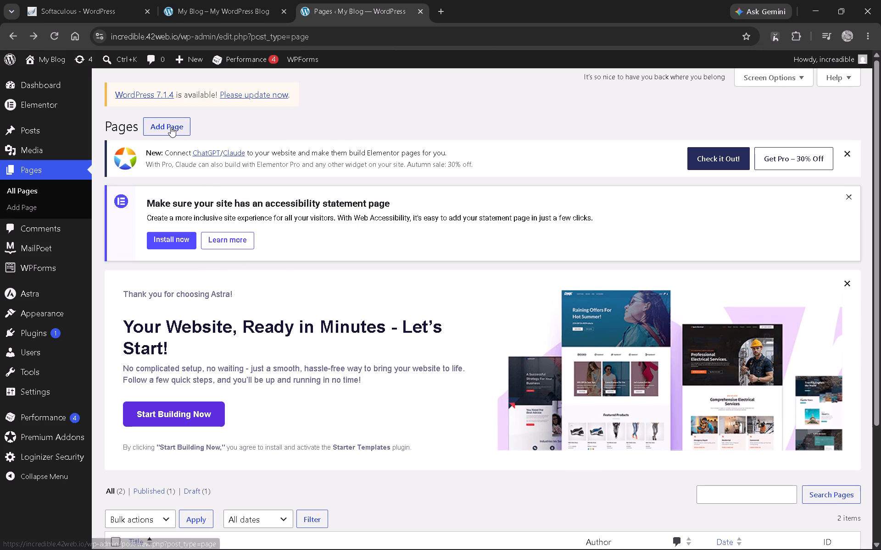
pyautogui.rightClick(171, 127)
pyautogui.click(209, 143)
pyautogui.rightClick(177, 130)
pyautogui.click(222, 149)
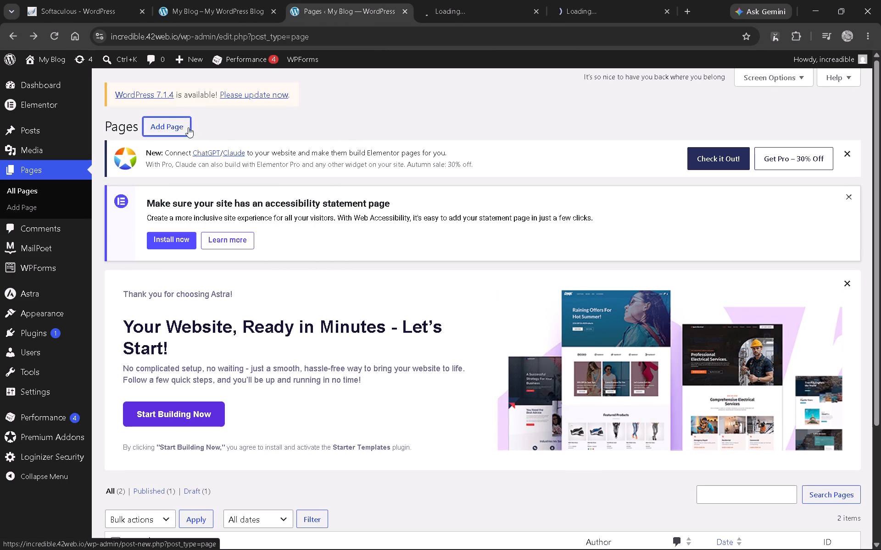
pyautogui.rightClick(170, 122)
pyautogui.click(190, 131)
pyautogui.rightClick(158, 131)
pyautogui.click(215, 144)
pyautogui.rightClick(178, 128)
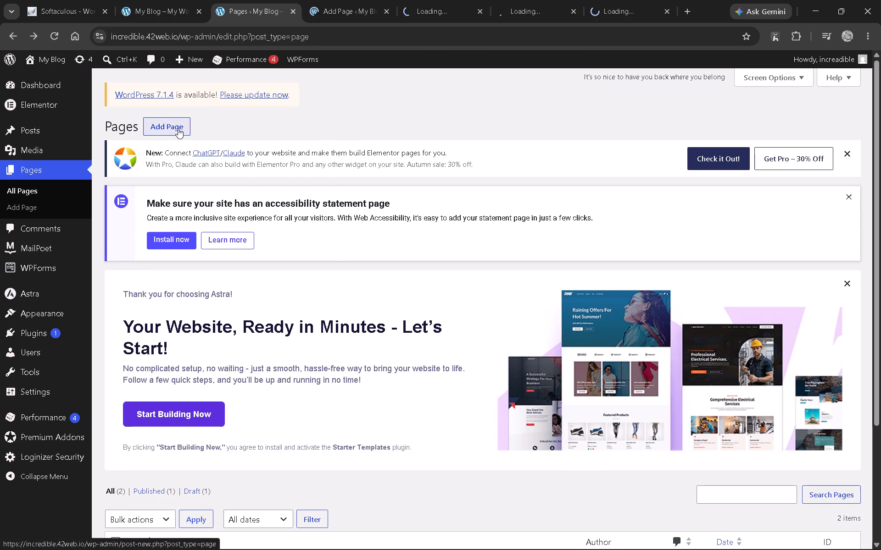
pyautogui.click(214, 142)
# Check the first page name in the tutorial video and title the first new page HOME.
pyautogui.hotkey('alt', 'Tab')
pyautogui.click(319, 209)
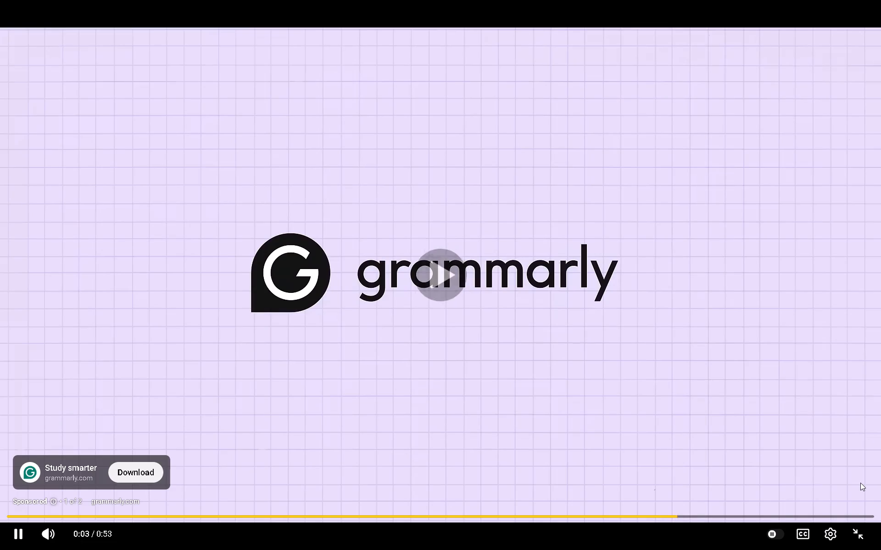
pyautogui.click(846, 502)
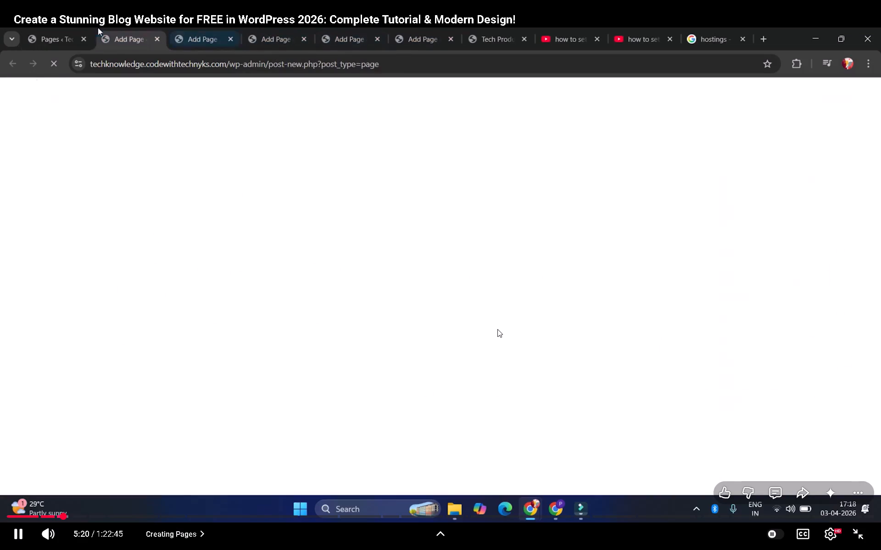
pyautogui.click(435, 322)
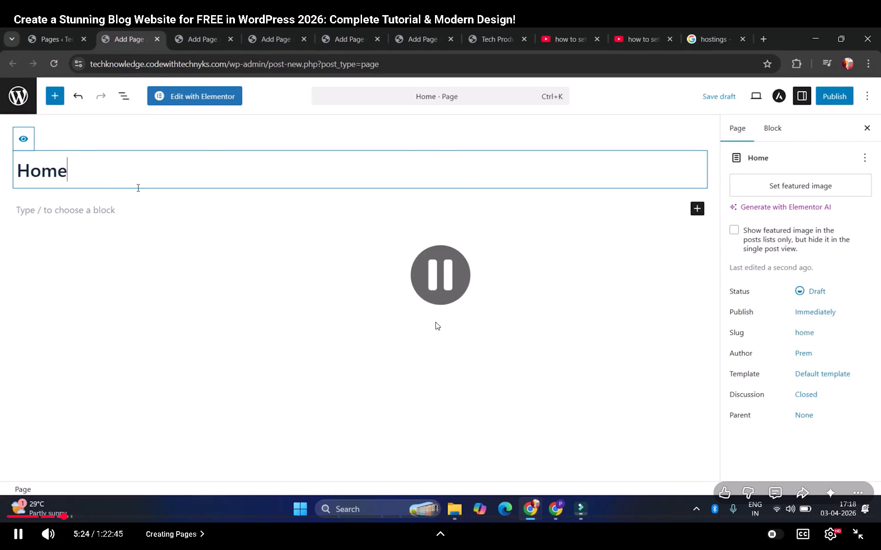
pyautogui.hotkey('alt', 'Tab')
pyautogui.click(311, 4)
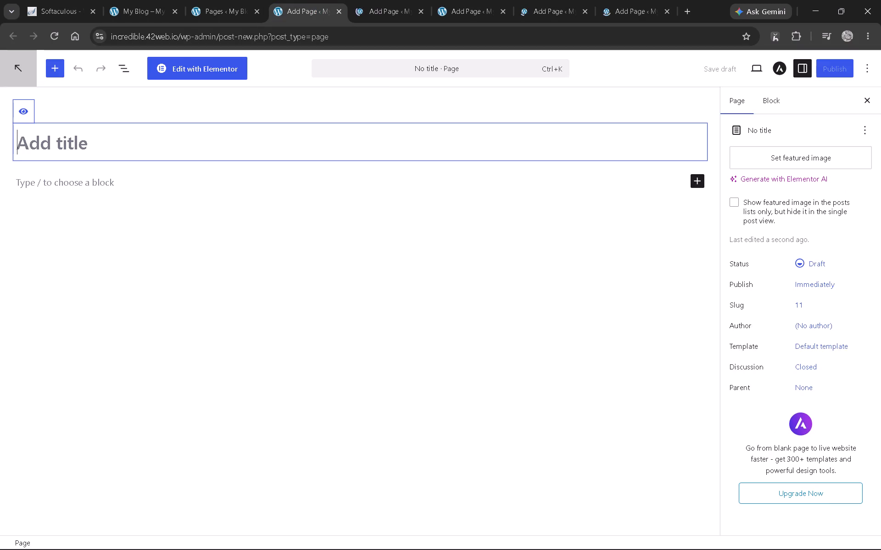
pyautogui.click(400, 141)
pyautogui.write('HONE')
pyautogui.press('BackSpace')
pyautogui.press('BackSpace')
pyautogui.write('ME')
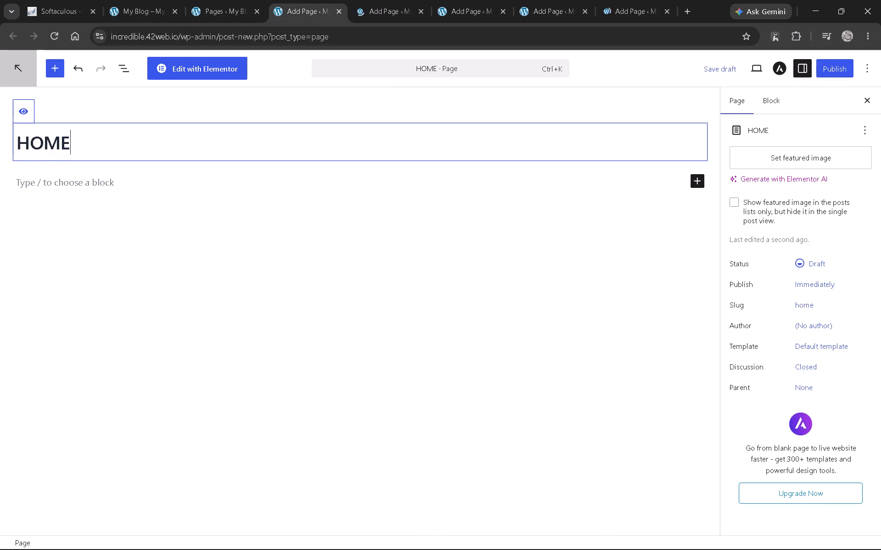
# Check the tutorial video for another page name and title the second new page CATOGORIES.
pyautogui.hotkey('alt', 'Tab')
pyautogui.click(398, 150)
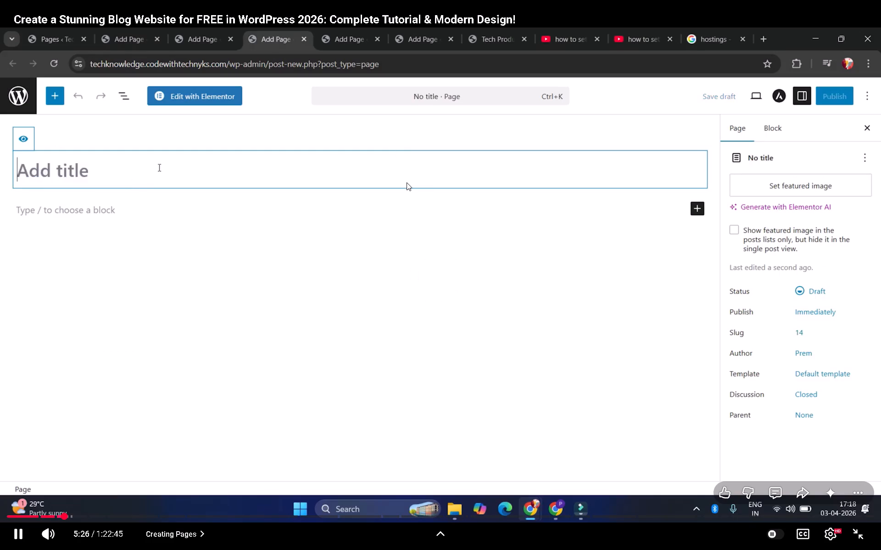
pyautogui.hotkey('alt', 'Tab')
pyautogui.click(378, 15)
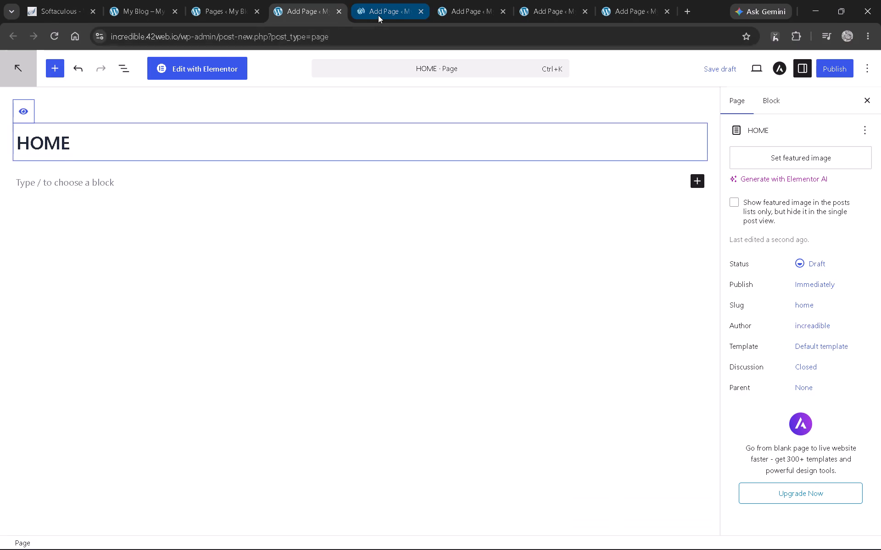
pyautogui.hotkey('alt', 'Tab')
pyautogui.click(339, 207)
pyautogui.hotkey('alt', 'Tab')
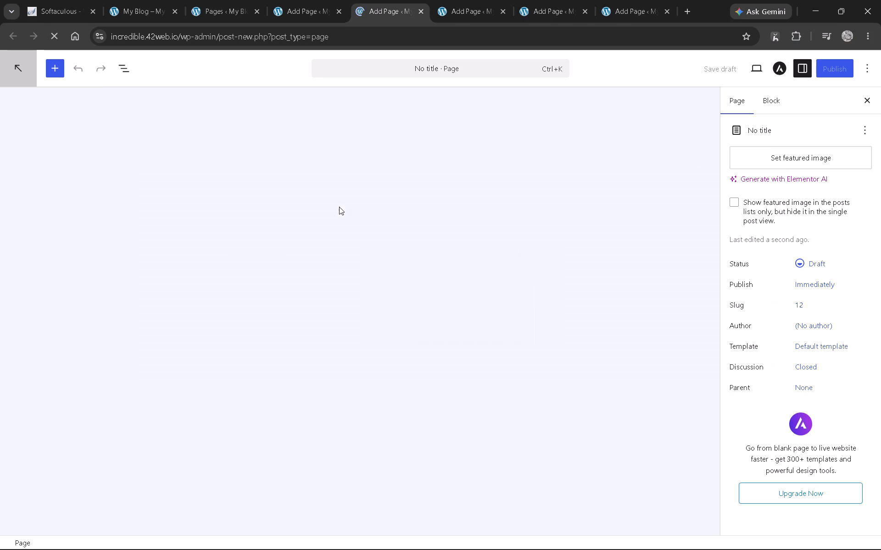
pyautogui.hotkey('alt', 'Tab')
pyautogui.click(339, 207)
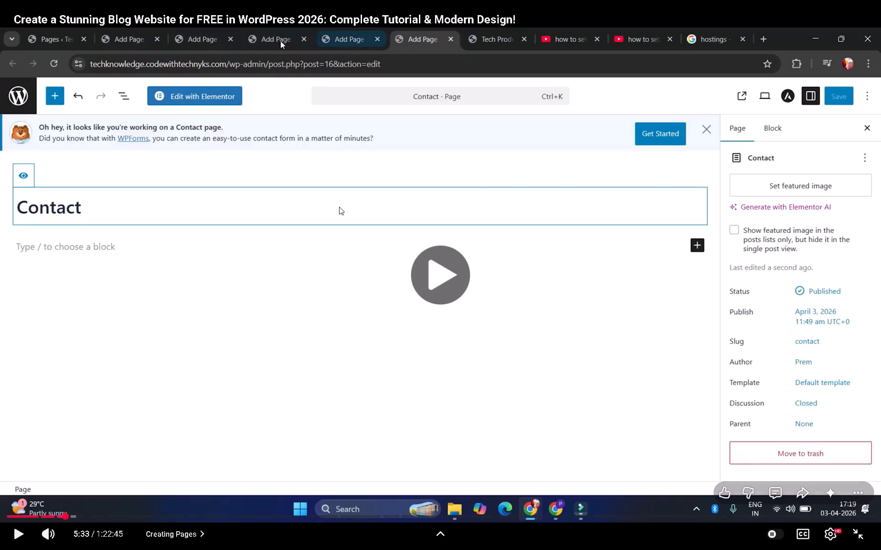
pyautogui.press('Left')
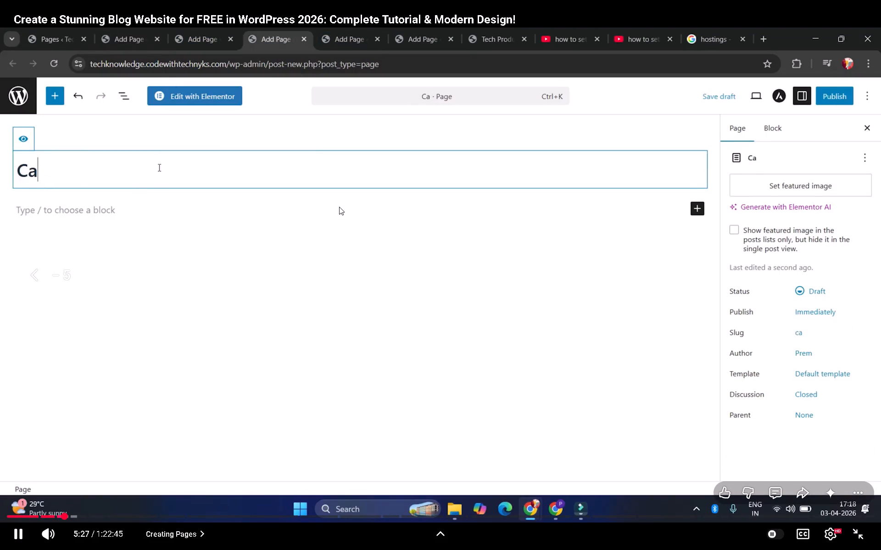
pyautogui.press('space')
pyautogui.hotkey('alt', 'Tab')
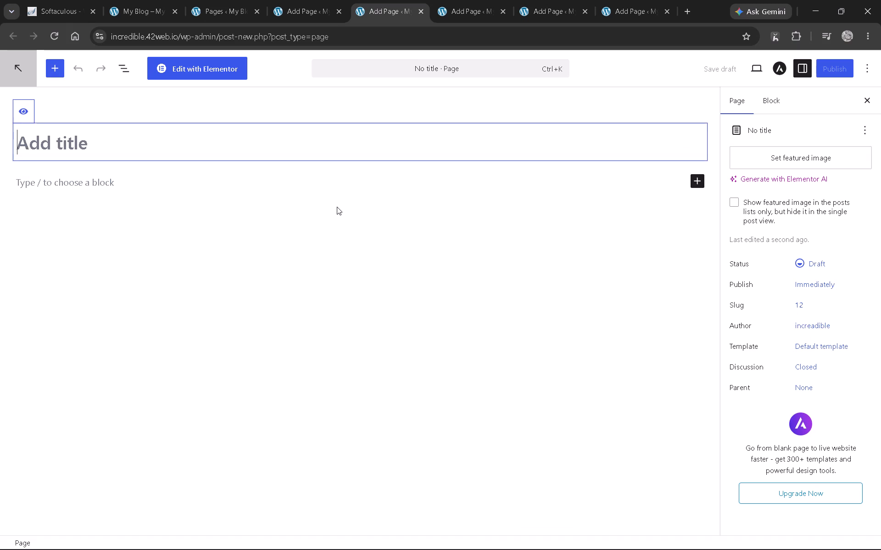
pyautogui.write('CATOGORIES')
# Review the page names in the tutorial's sample site menu and correct the second page's title to CATEGORIES.
pyautogui.hotkey('alt', 'Tab')
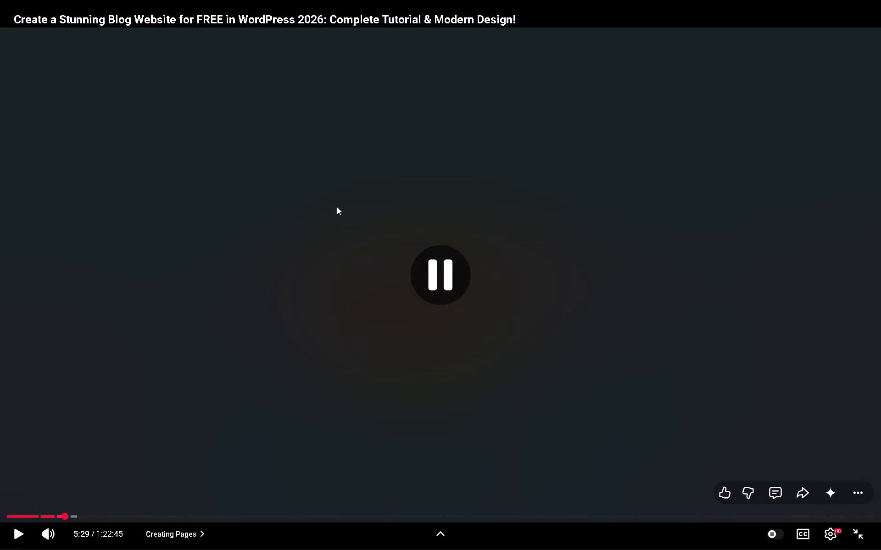
pyautogui.click(367, 245)
pyautogui.click(367, 245)
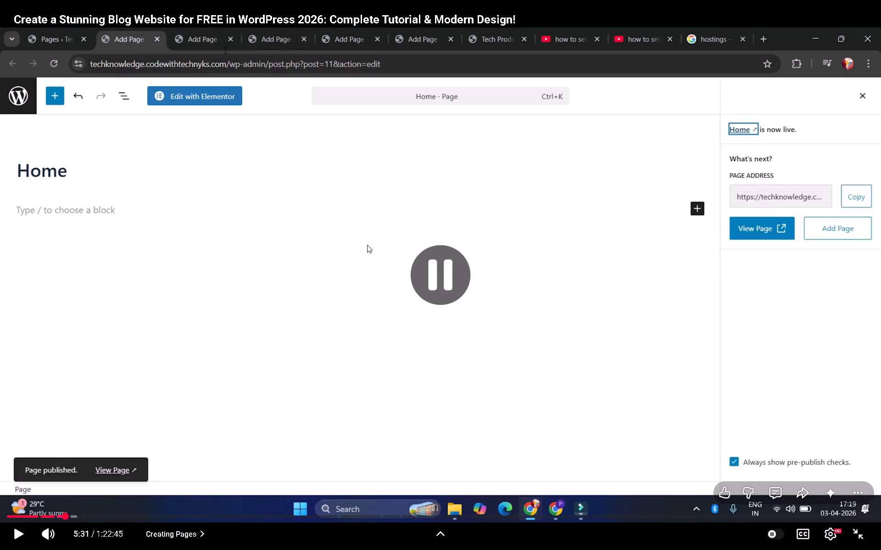
pyautogui.click(367, 245)
pyautogui.click(367, 245)
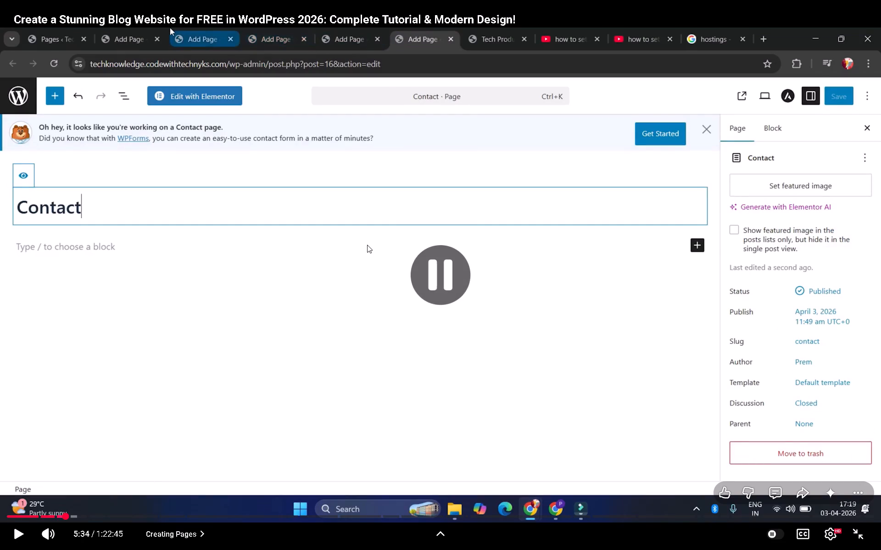
pyautogui.press('Left')
pyautogui.press('Left')
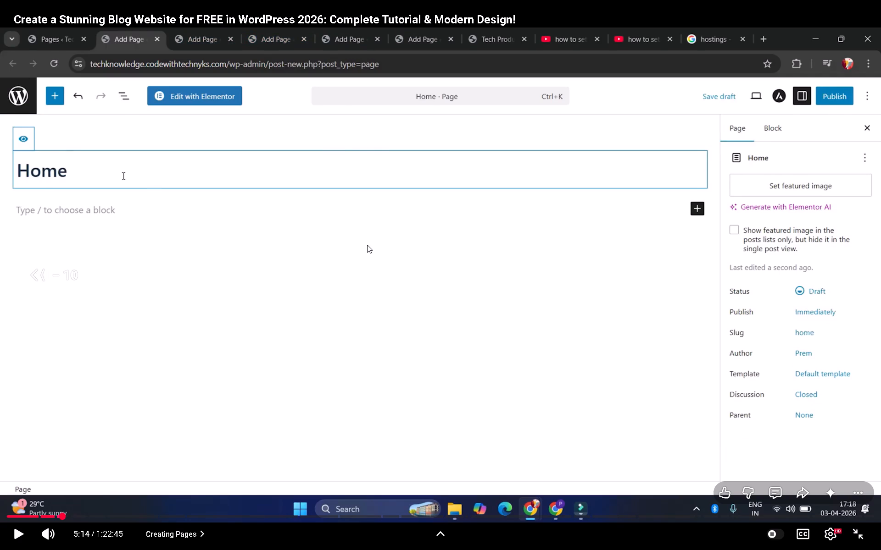
pyautogui.press('Left')
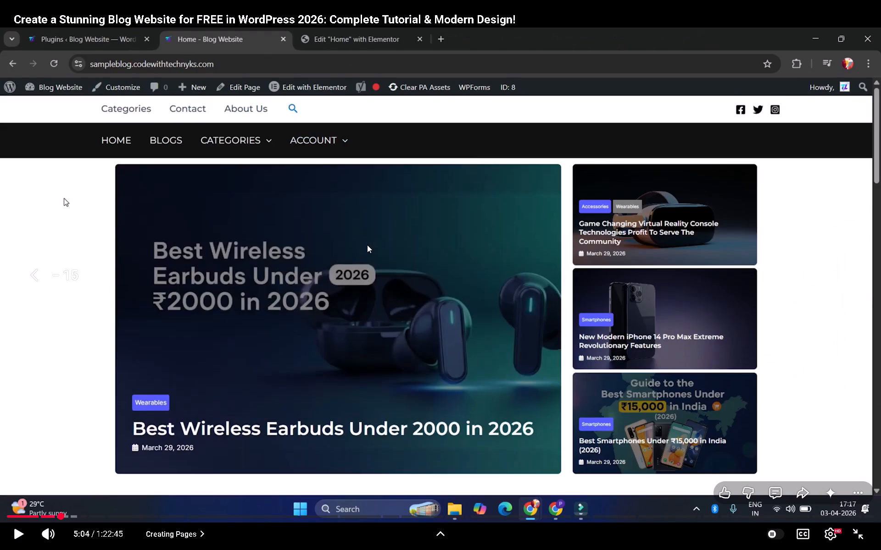
pyautogui.hotkey('alt', 'Tab')
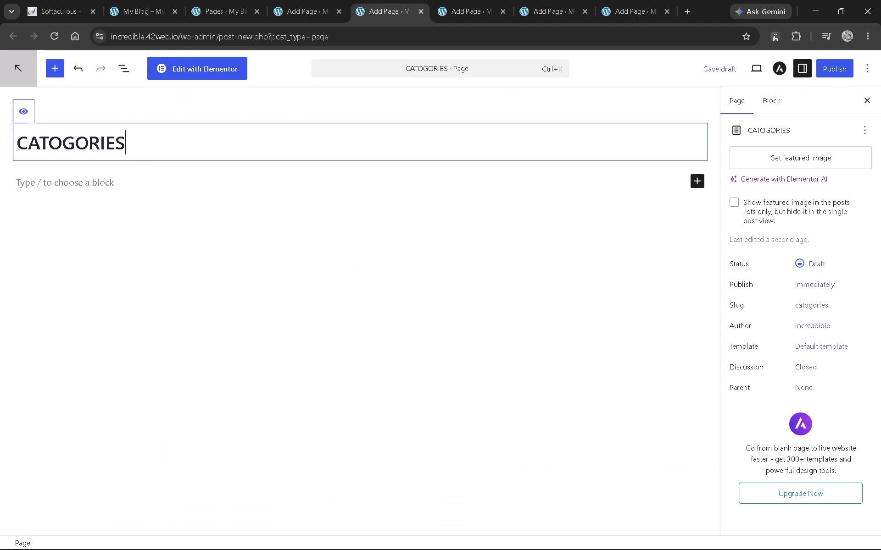
pyautogui.click(61, 141)
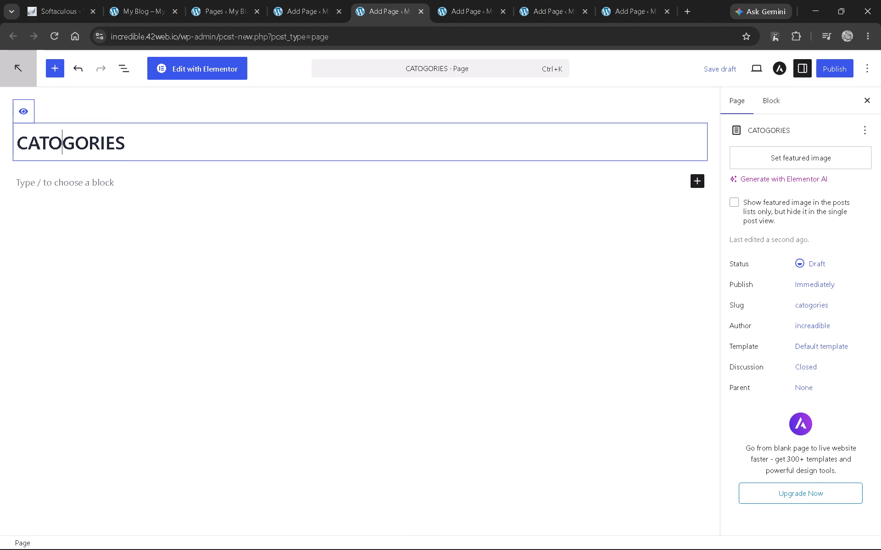
pyautogui.press('BackSpace')
pyautogui.press('e')
# Move the third new page's browser tab ahead of the CATEGORIES page and title that page BLOGS.
pyautogui.hotkey('alt', 'Tab')
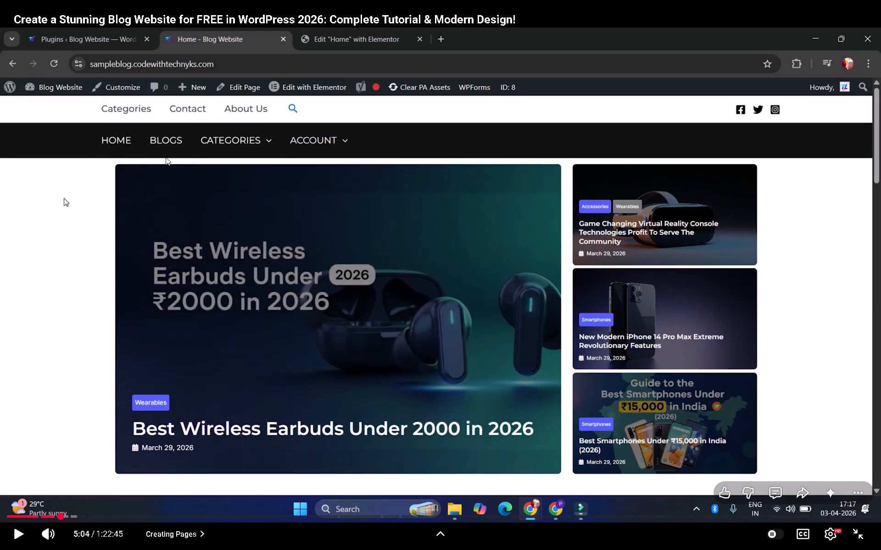
pyautogui.hotkey('alt', 'Tab')
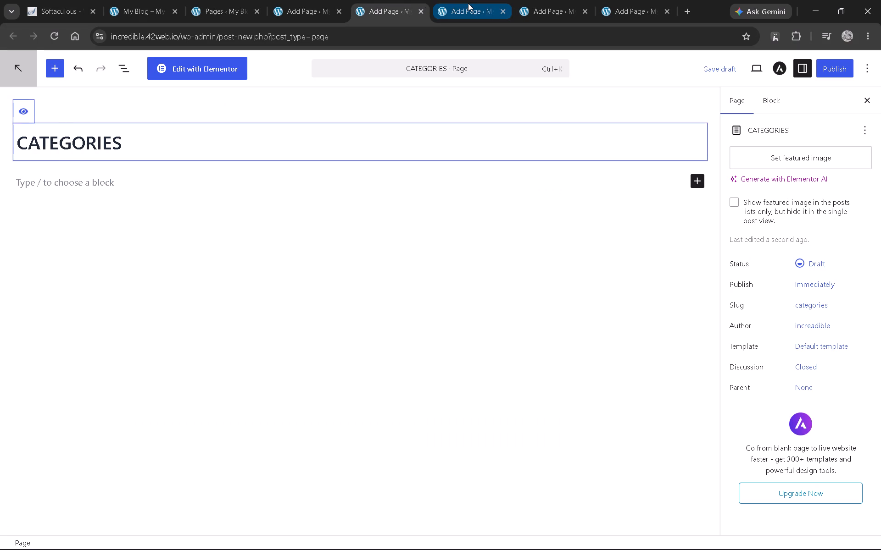
pyautogui.click(468, 3)
pyautogui.moveTo(468, 5); pyautogui.dragTo(393, 1)
pyautogui.click(285, 156)
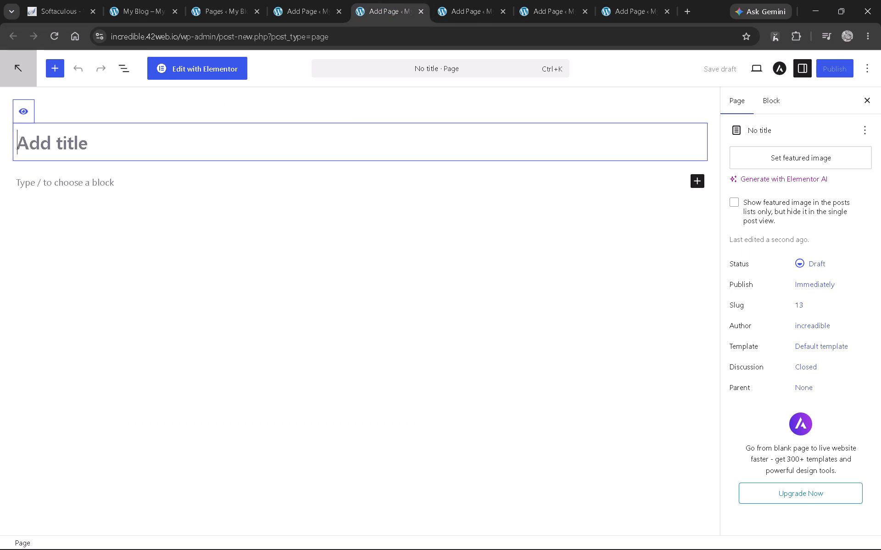
pyautogui.write('BLOGS')
# Check the tutorial's site menu and title the fourth new page CONTACT.
pyautogui.hotkey('alt', 'Tab')
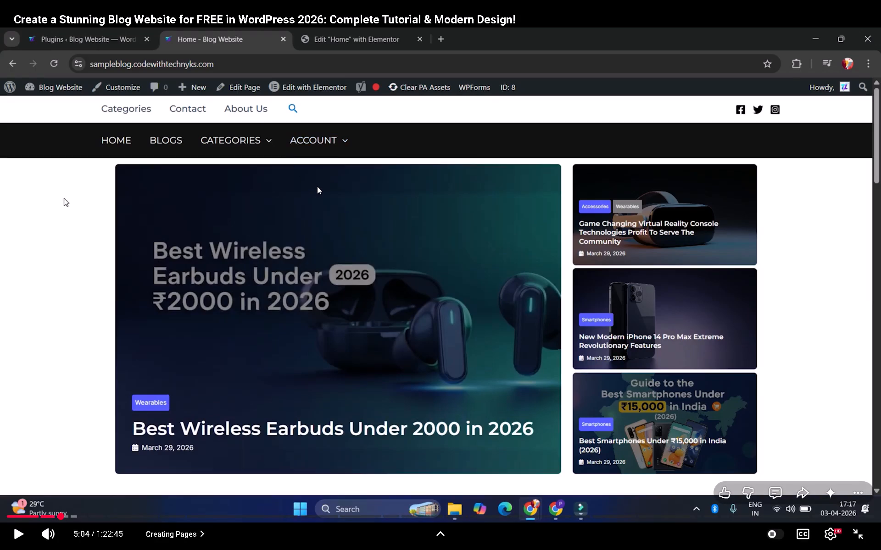
pyautogui.hotkey('alt', 'Tab')
pyautogui.click(482, 1)
pyautogui.click(548, 0)
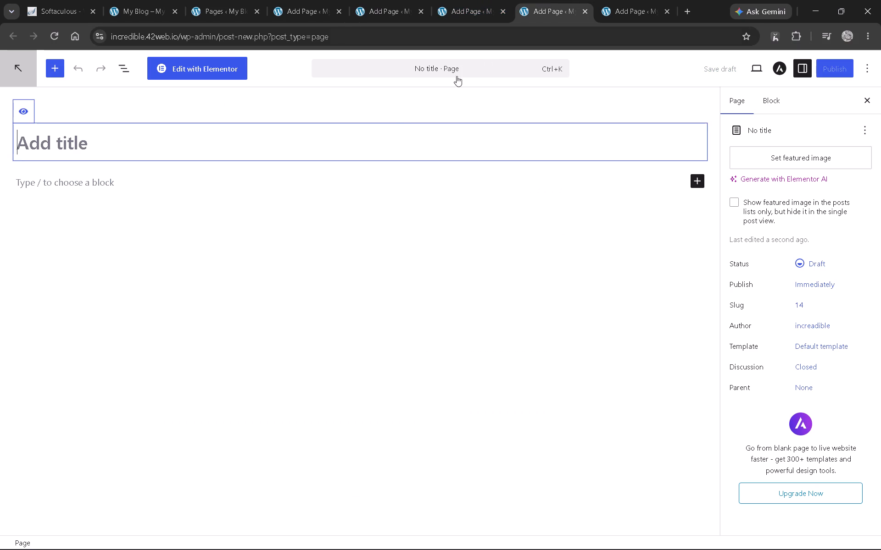
pyautogui.click(390, 124)
pyautogui.write('CONCAT')
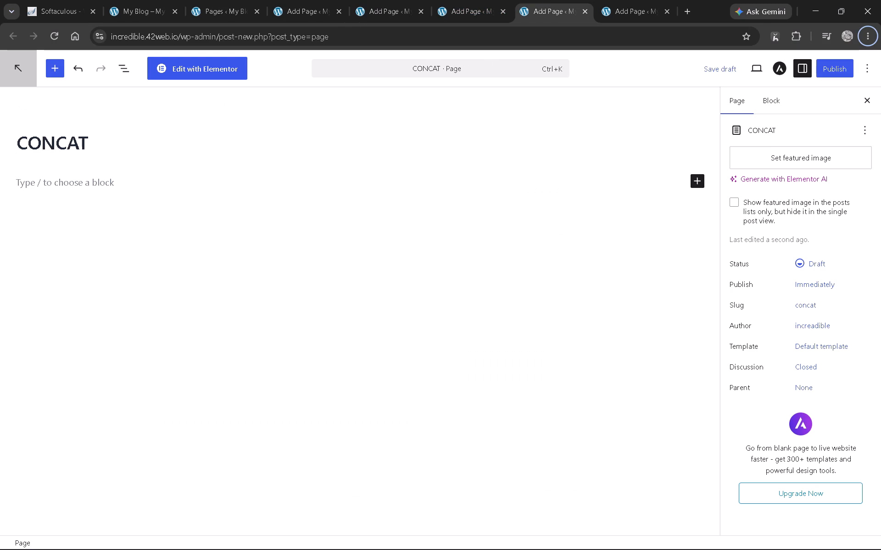
pyautogui.press('BackSpace')
pyautogui.press('BackSpace')
pyautogui.press('BackSpace')
pyautogui.click(106, 143)
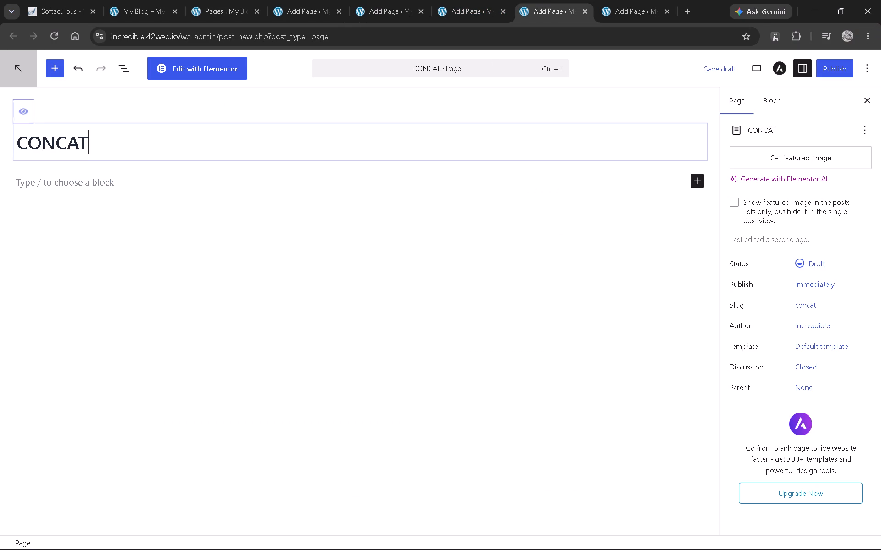
pyautogui.press('BackSpace')
pyautogui.press('BackSpace')
pyautogui.press('BackSpace')
pyautogui.write('TACT')
# Skip ahead in the tutorial video to see how its new pages are published.
pyautogui.hotkey('alt', 'Tab')
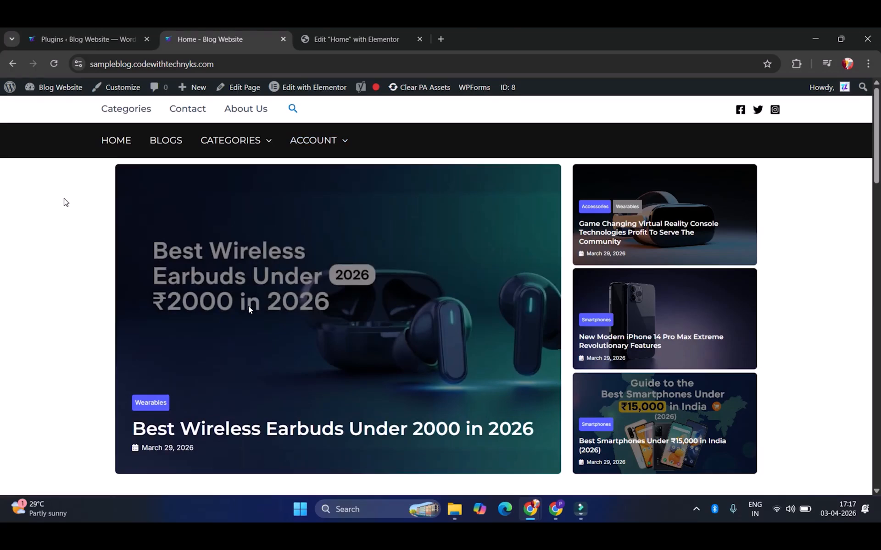
pyautogui.click(248, 306)
pyautogui.press('Right')
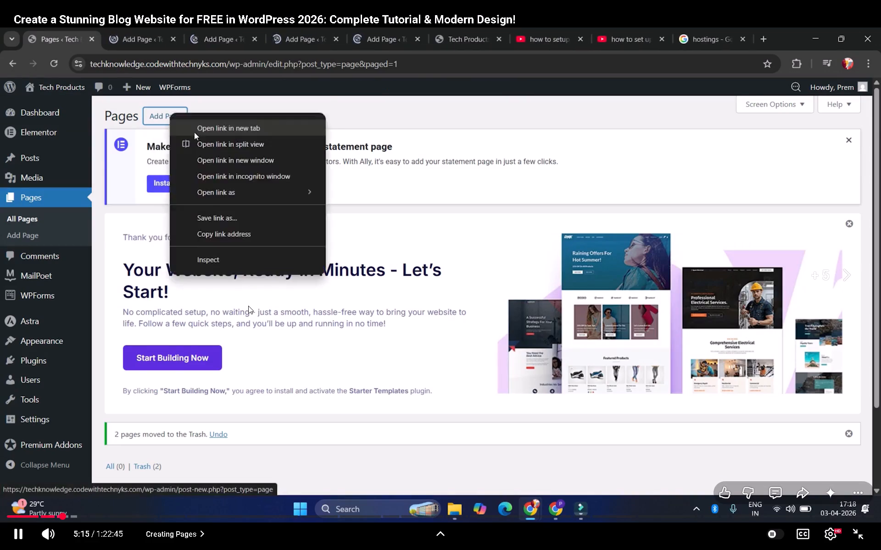
pyautogui.press('Right')
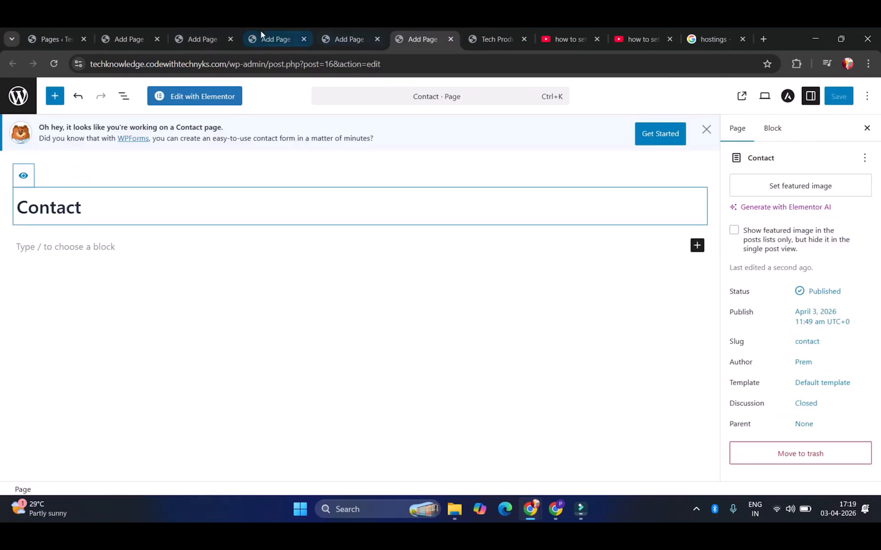
pyautogui.press('space')
pyautogui.hotkey('alt', 'Tab')
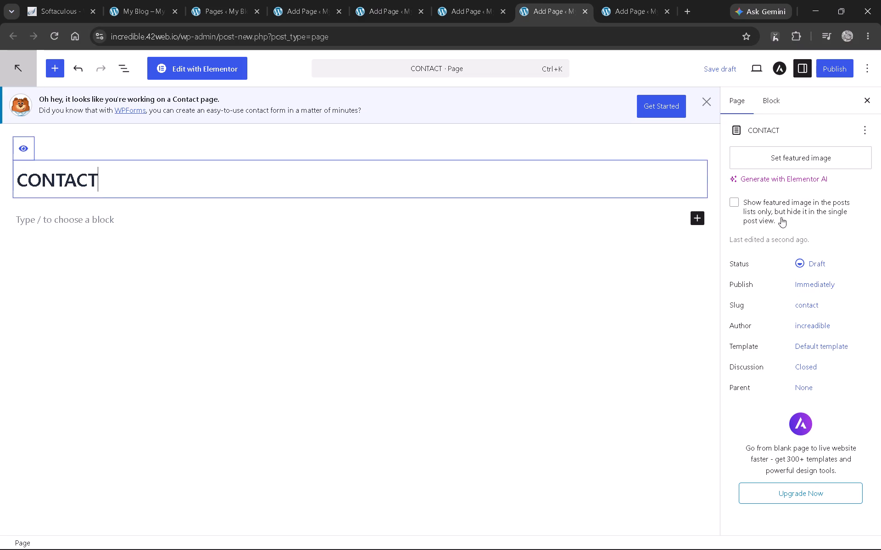
# Publish the HOME page.
pyautogui.scroll(1, 697, 235)
pyautogui.click(163, 0)
pyautogui.click(231, 0)
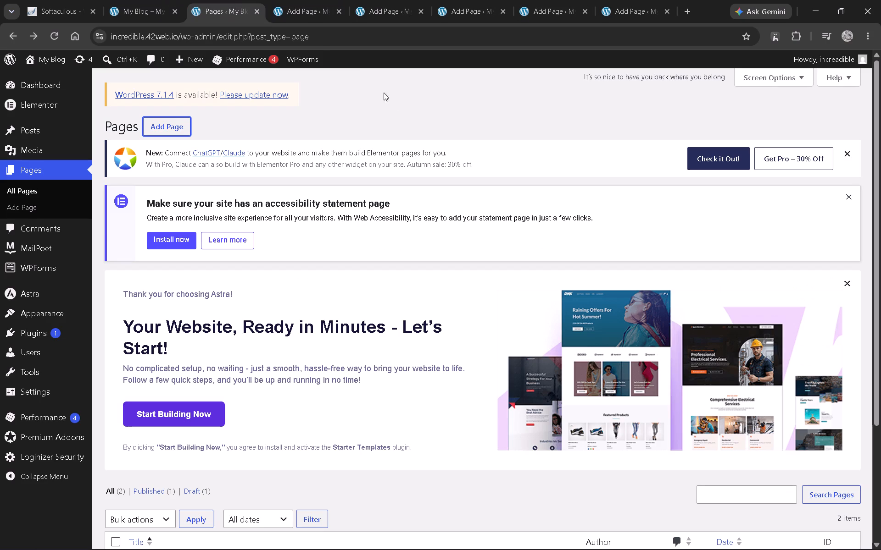
pyautogui.click(309, 0)
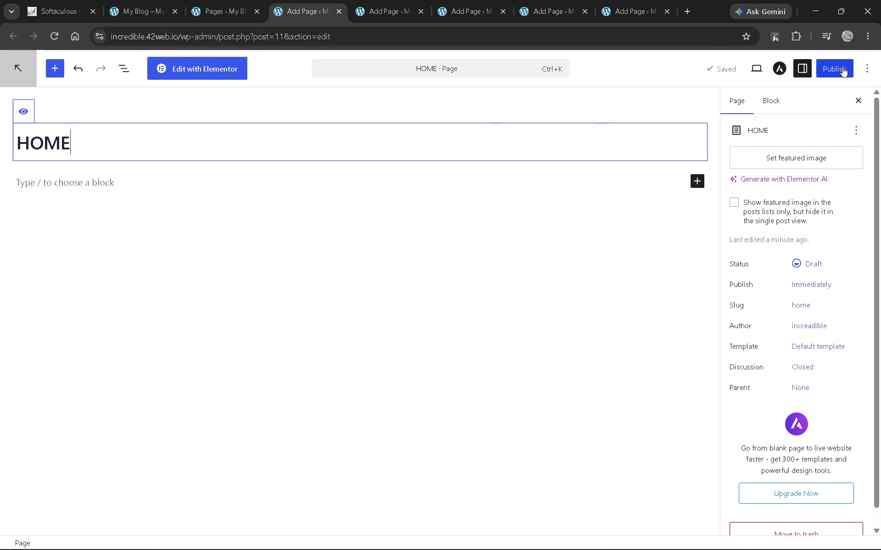
pyautogui.click(842, 67)
pyautogui.scroll(2, 816, 148)
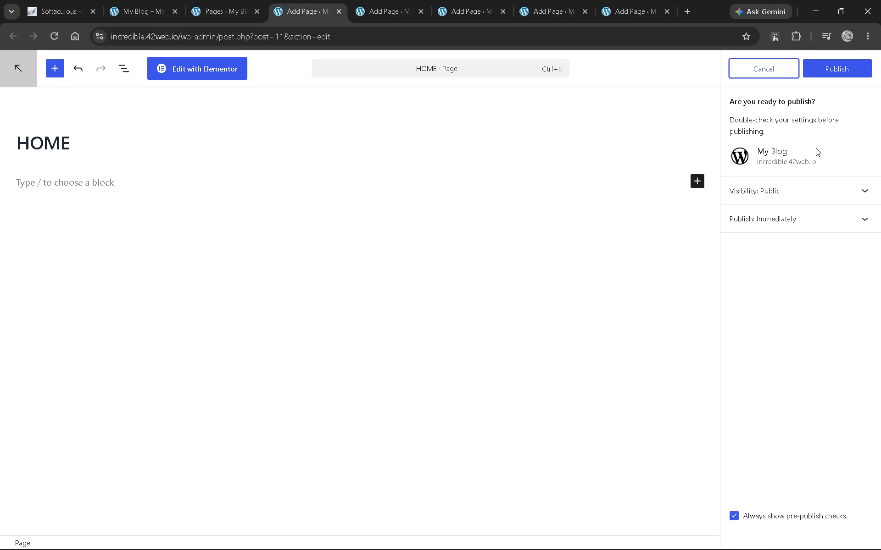
pyautogui.scroll(1, 816, 148)
pyautogui.click(848, 60)
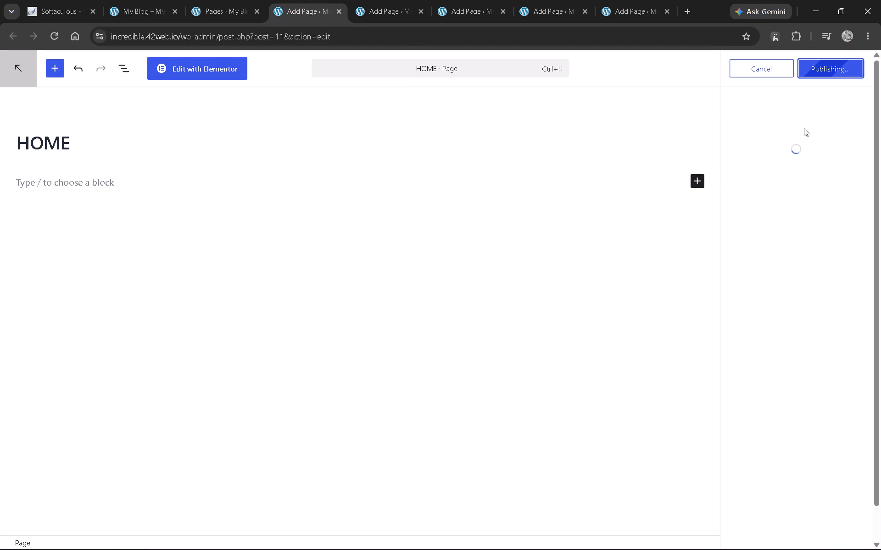
# Publish the BLOGS, CATEGORIES and CONTACT pages.
pyautogui.click(393, 0)
pyautogui.click(837, 67)
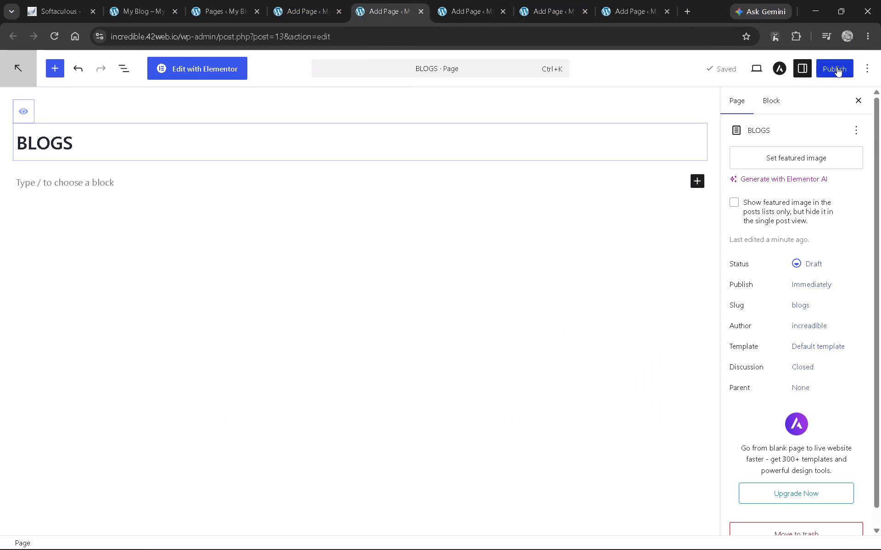
pyautogui.click(837, 67)
pyautogui.click(500, 0)
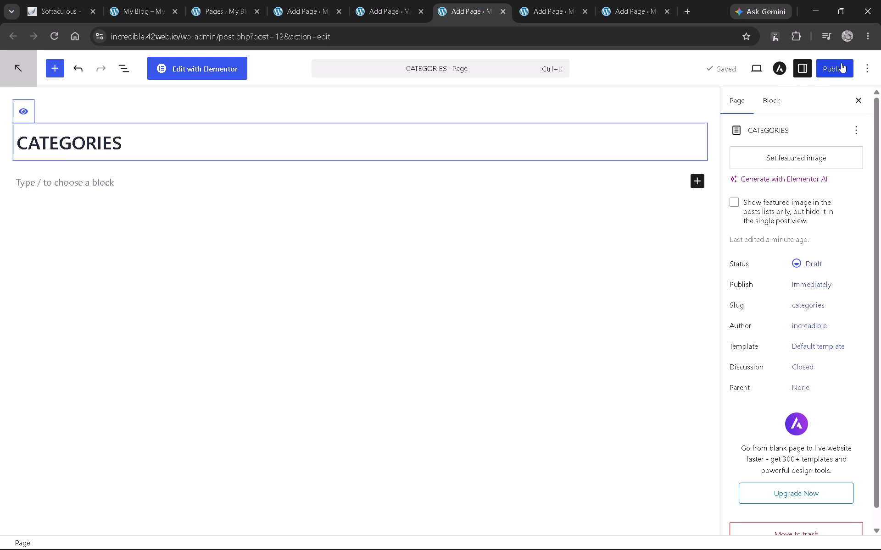
pyautogui.click(841, 63)
pyautogui.click(841, 63)
pyautogui.click(574, 0)
pyautogui.click(829, 72)
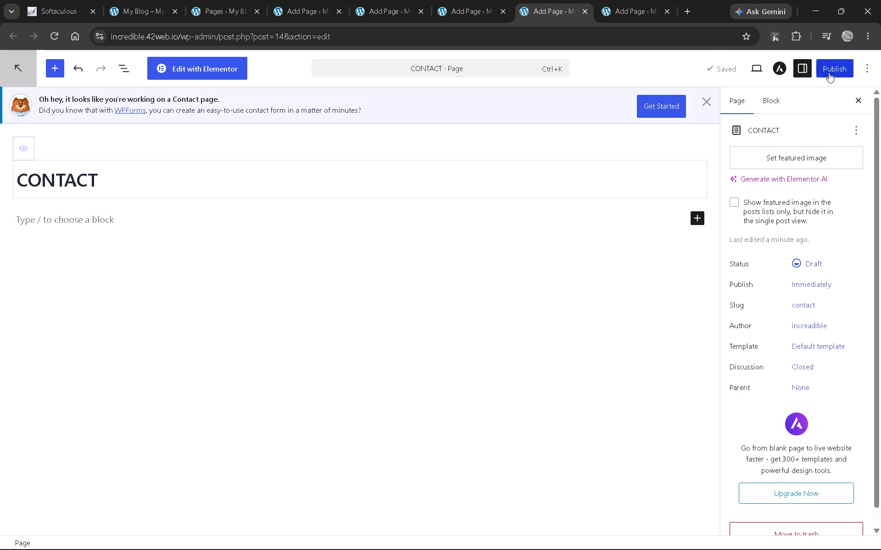
pyautogui.click(829, 72)
# Close the browser tab of the unused, untitled fifth new page.
pyautogui.click(644, 0)
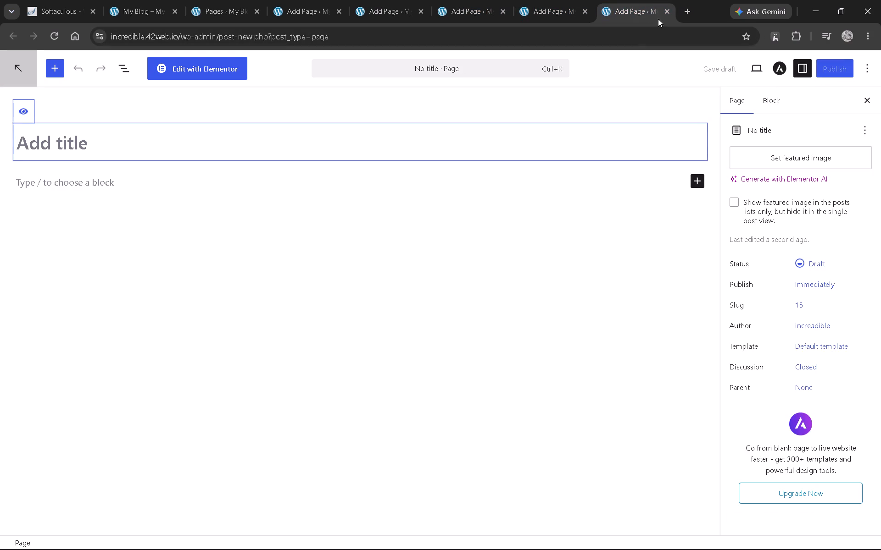
pyautogui.click(669, 12)
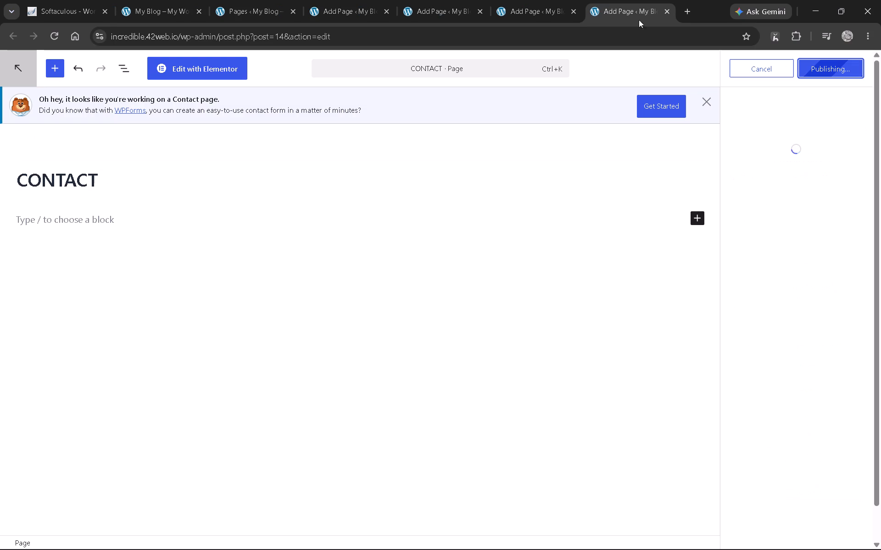
# Check the publishing status of the HOME, BLOGS, CATEGORIES and CONTACT pages and compare with the tutorial video.
pyautogui.click(275, 0)
pyautogui.click(352, 0)
pyautogui.click(414, 0)
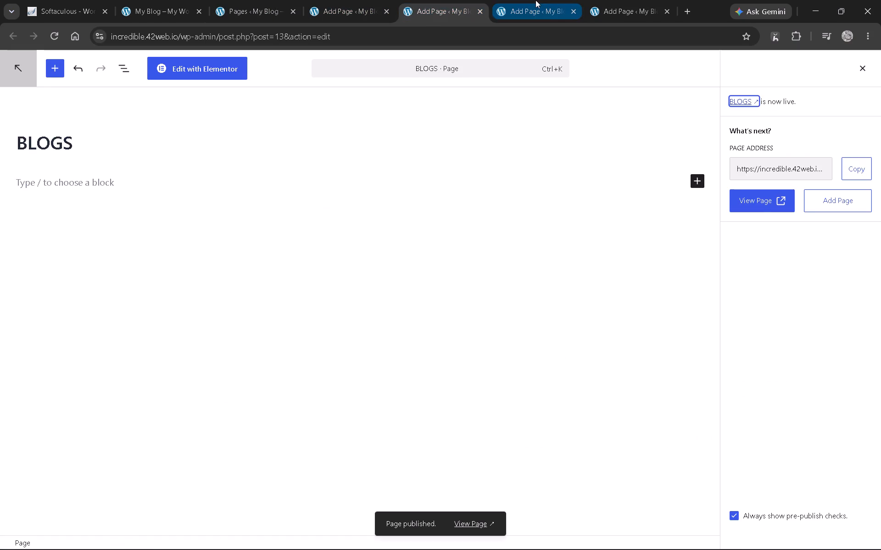
pyautogui.click(535, 0)
pyautogui.click(614, 0)
pyautogui.click(352, 0)
pyautogui.hotkey('alt', 'Tab')
pyautogui.click(361, 218)
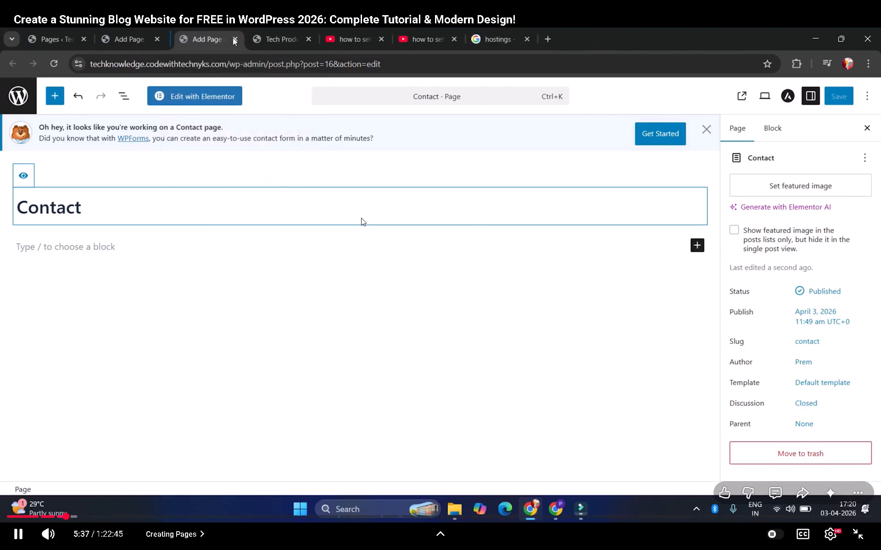
pyautogui.click(361, 218)
pyautogui.hotkey('alt', 'Tab')
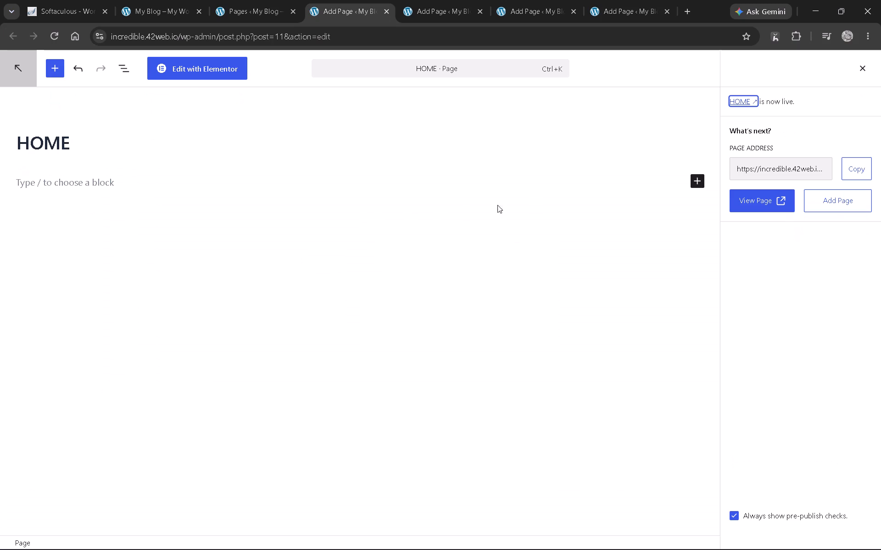
pyautogui.click(439, 0)
pyautogui.click(505, 0)
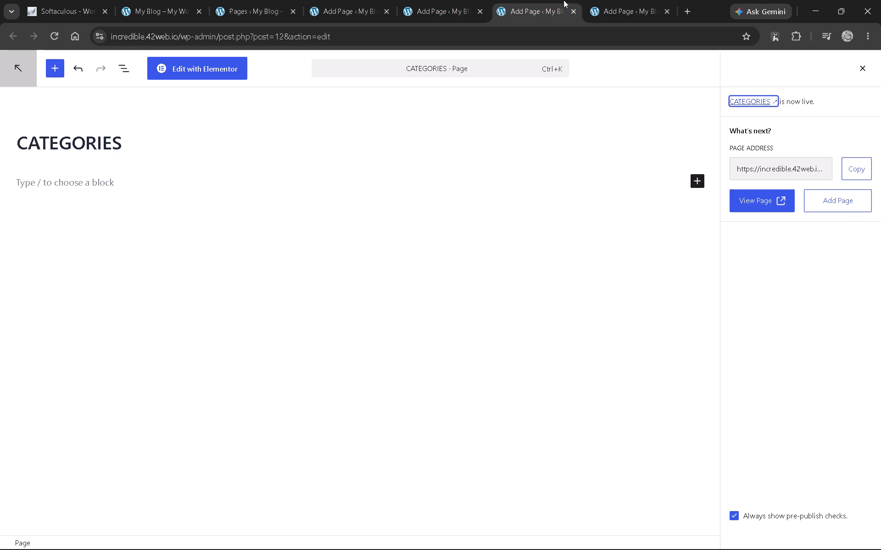
pyautogui.click(602, 0)
pyautogui.click(285, 2)
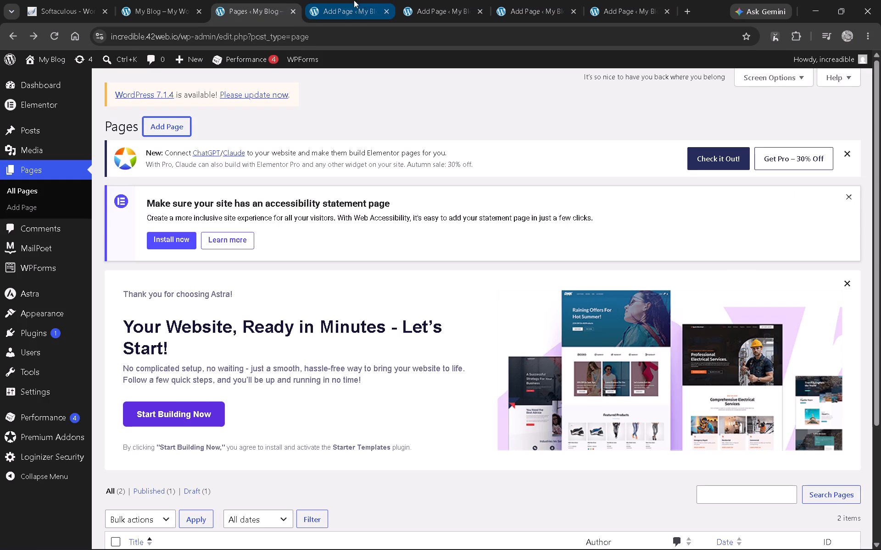
# Close the browser tabs of the published HOME, BLOGS, CATEGORIES and CONTACT pages, keeping the Pages list open.
pyautogui.click(364, 0)
pyautogui.click(389, 11)
pyautogui.click(389, 11)
pyautogui.click(389, 11)
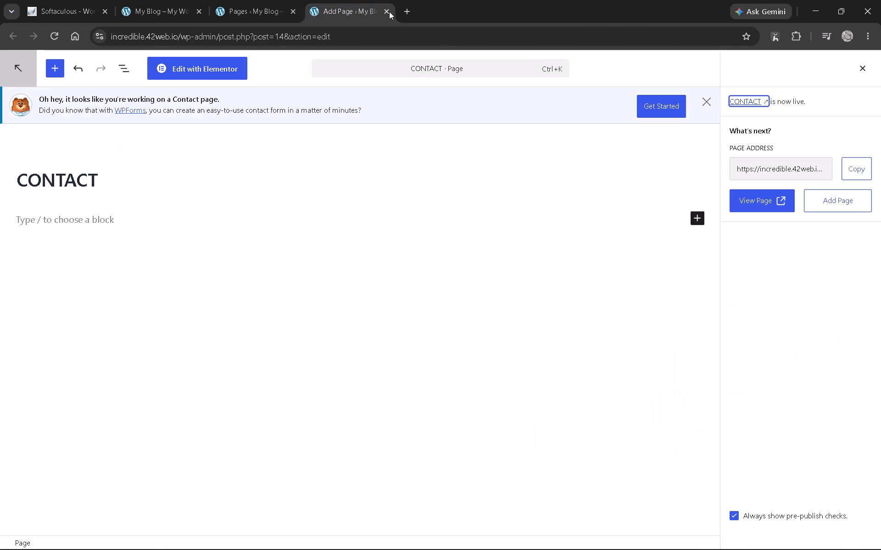
pyautogui.click(389, 11)
# Play the tutorial video a little further to see what follows publishing the pages.
pyautogui.hotkey('alt', 'Tab')
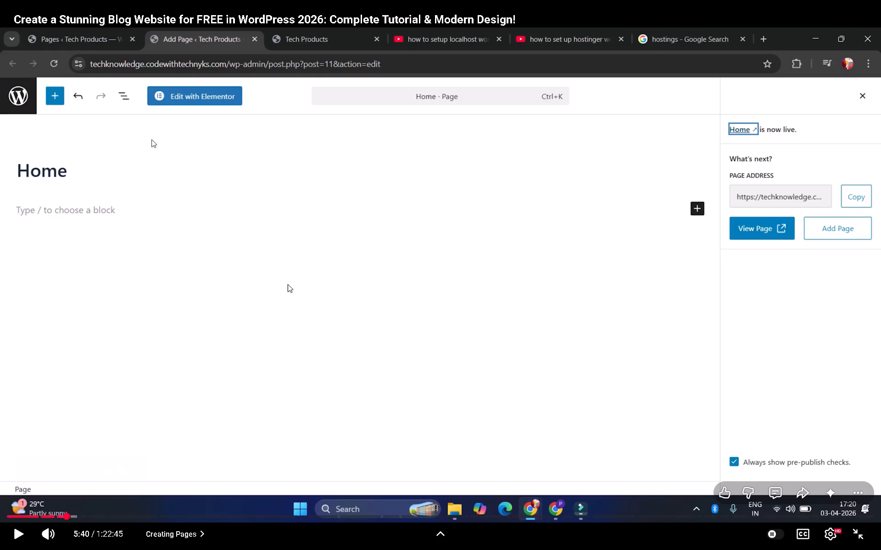
pyautogui.click(300, 289)
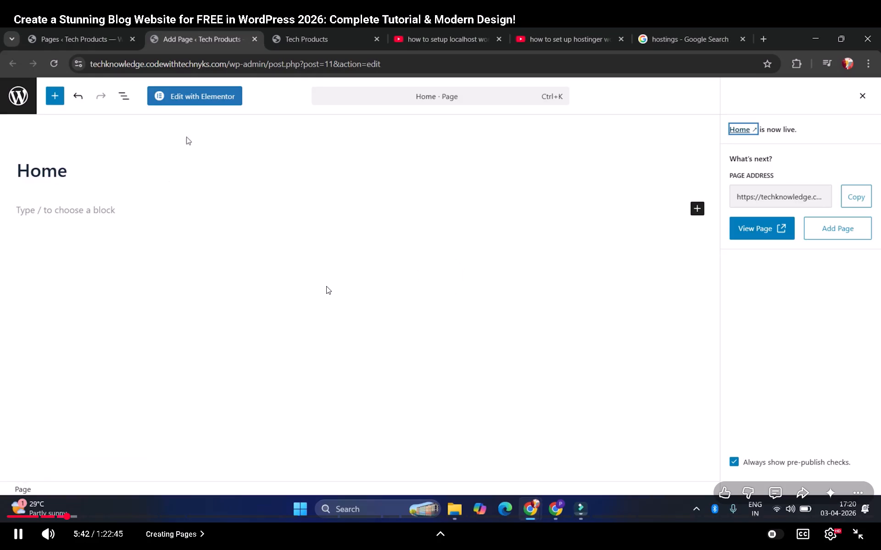
pyautogui.click(326, 286)
# Look through the Pages list for the newly published pages.
pyautogui.hotkey('alt', 'Tab')
pyautogui.scroll(-6, 329, 289)
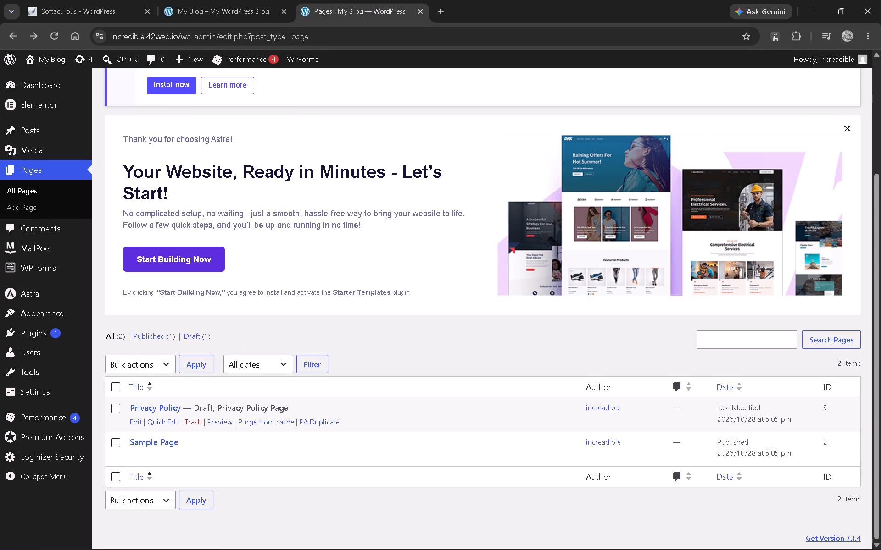
pyautogui.scroll(3, 232, 422)
pyautogui.scroll(-3, 232, 422)
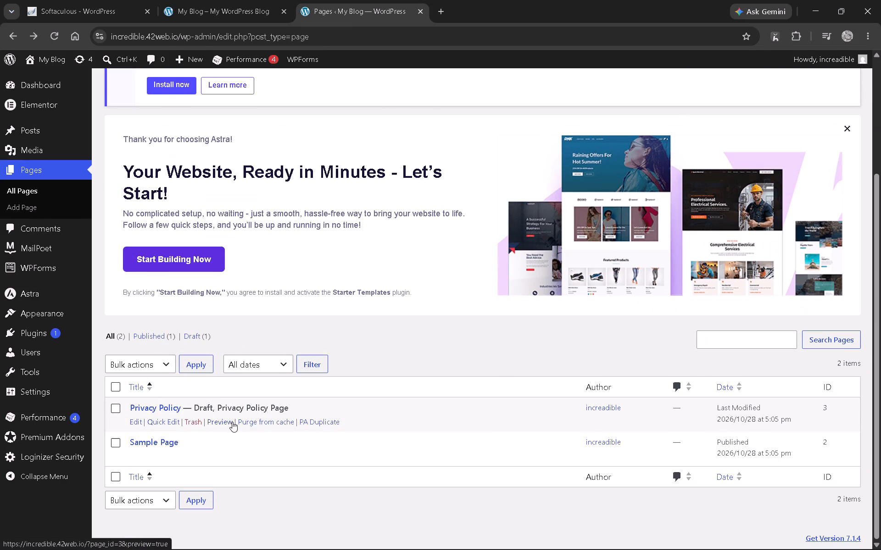
pyautogui.scroll(3, 232, 422)
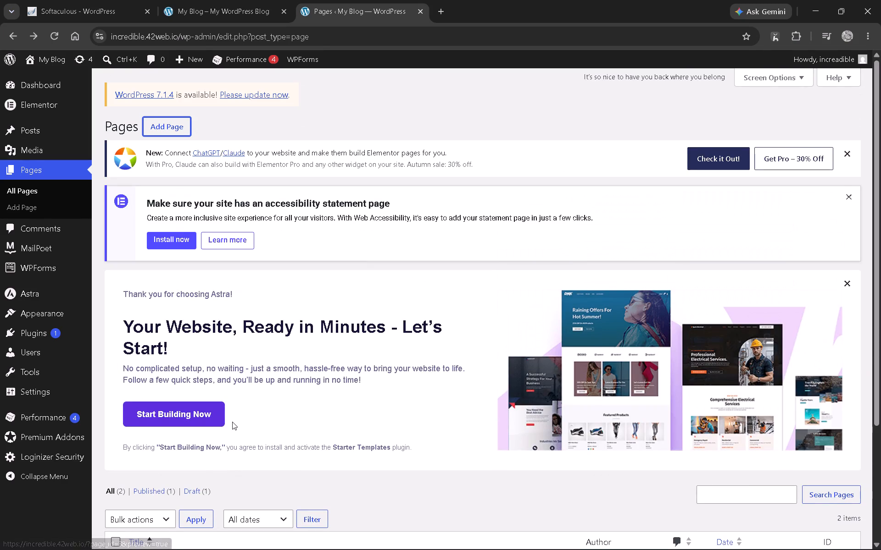
pyautogui.scroll(-3, 232, 422)
pyautogui.scroll(2, 232, 422)
pyautogui.scroll(-2, 232, 422)
pyautogui.scroll(4, 232, 422)
pyautogui.scroll(-5, 232, 422)
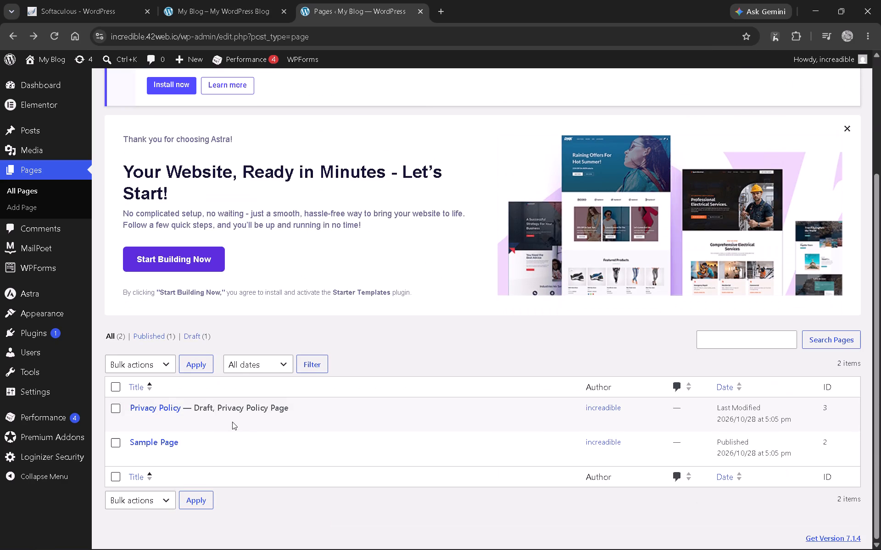
# Reload the Pages list and open the HOME page for editing.
pyautogui.click(37, 164)
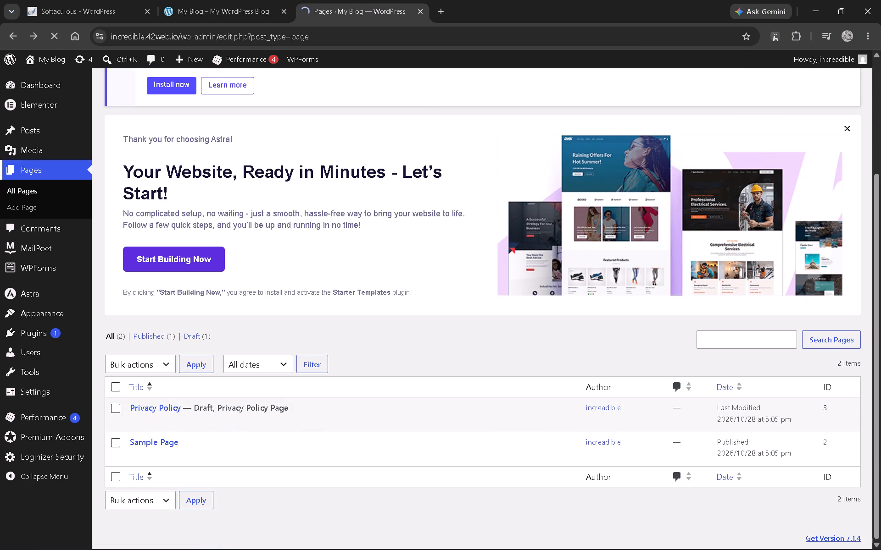
pyautogui.scroll(-1, 186, 226)
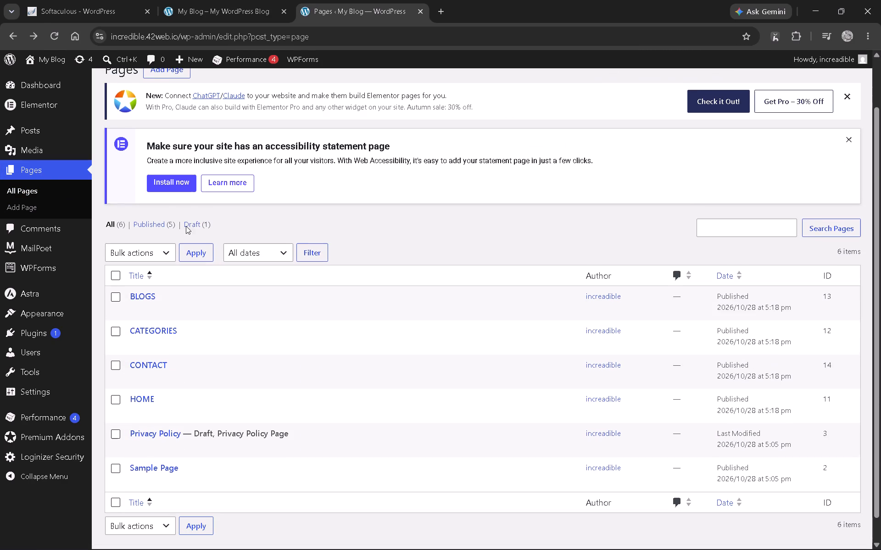
pyautogui.click(145, 400)
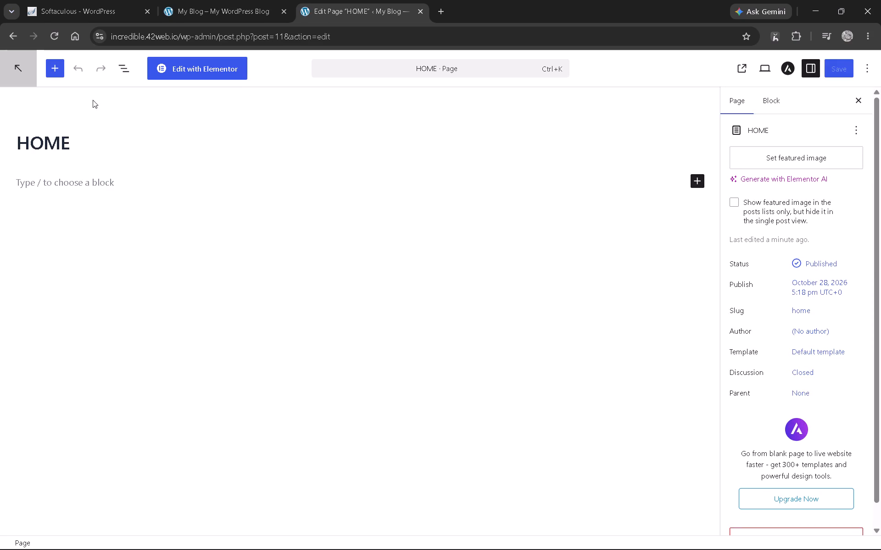
# Watch how the tutorial checks the new pages in its live site's menu.
pyautogui.hotkey('alt', 'Tab')
pyautogui.click(166, 222)
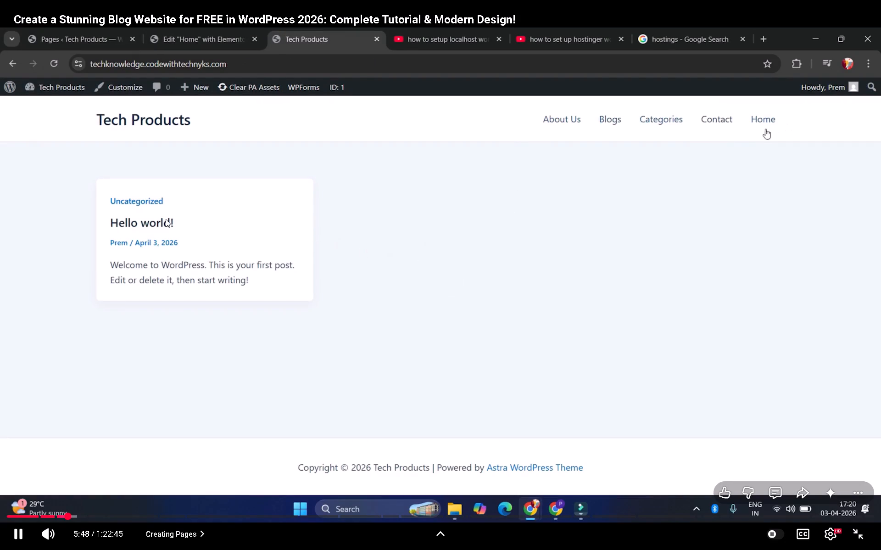
pyautogui.click(184, 192)
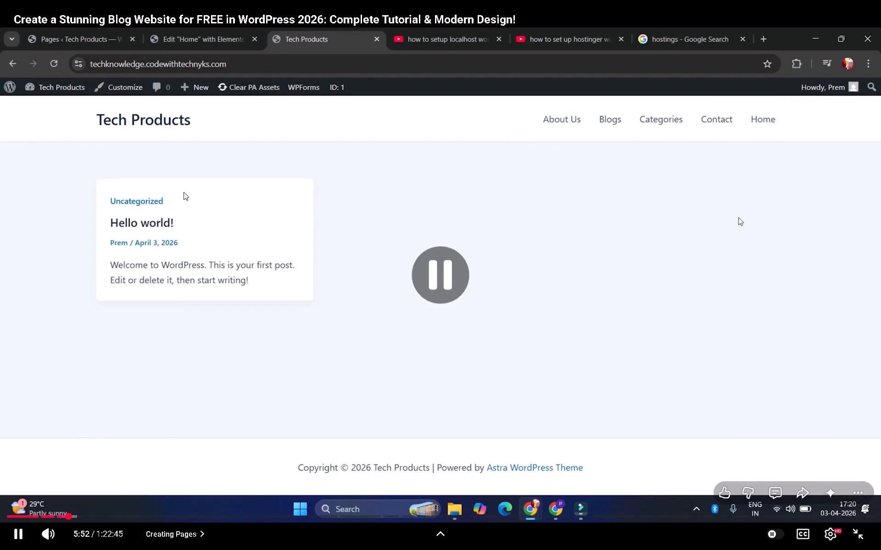
pyautogui.hotkey('alt', 'Tab')
# Switch to the blog's public front page and reload it.
pyautogui.click(264, 0)
pyautogui.hotkey('alt', 'Tab')
pyautogui.keyDown('alt'); pyautogui.click(306, 124); pyautogui.keyUp('alt')
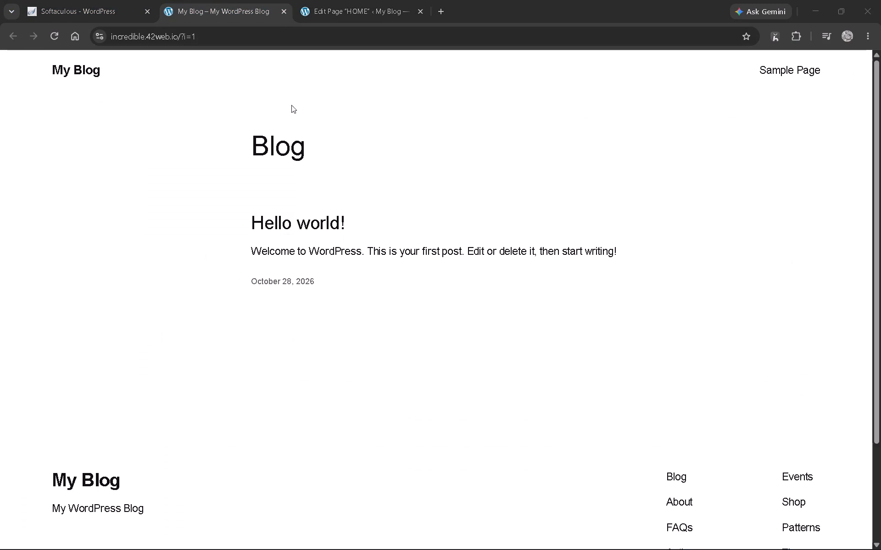
pyautogui.click(49, 41)
# Play the tutorial to the start of its global fonts section and compare its site menu with the blog's menu.
pyautogui.hotkey('alt', 'Tab')
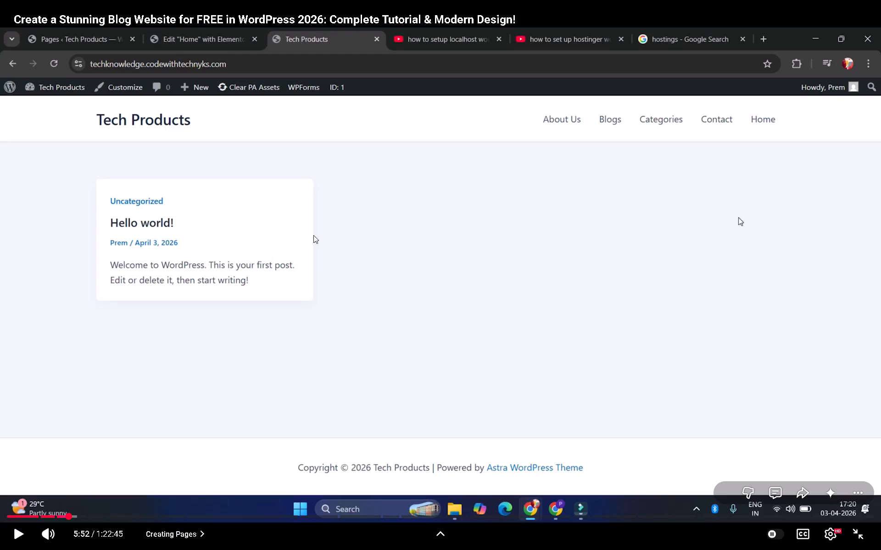
pyautogui.click(323, 241)
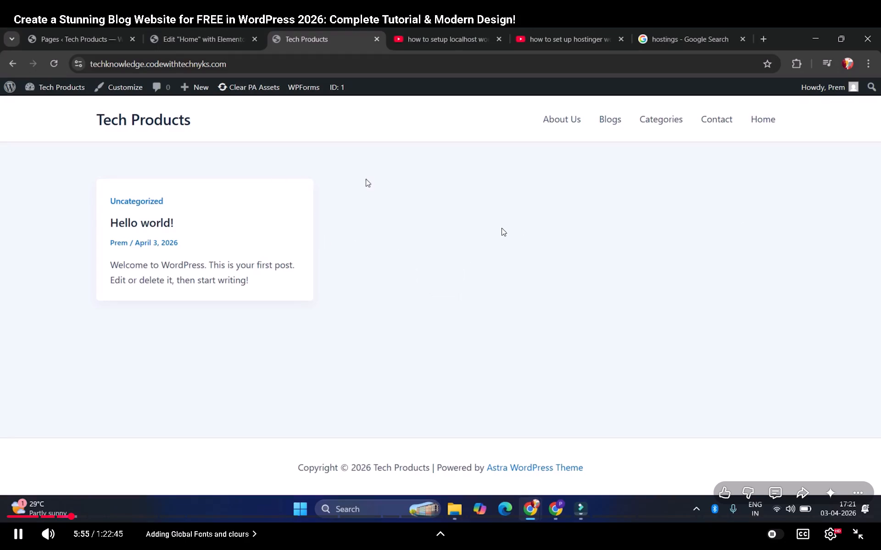
pyautogui.click(544, 206)
pyautogui.hotkey('alt', 'Tab')
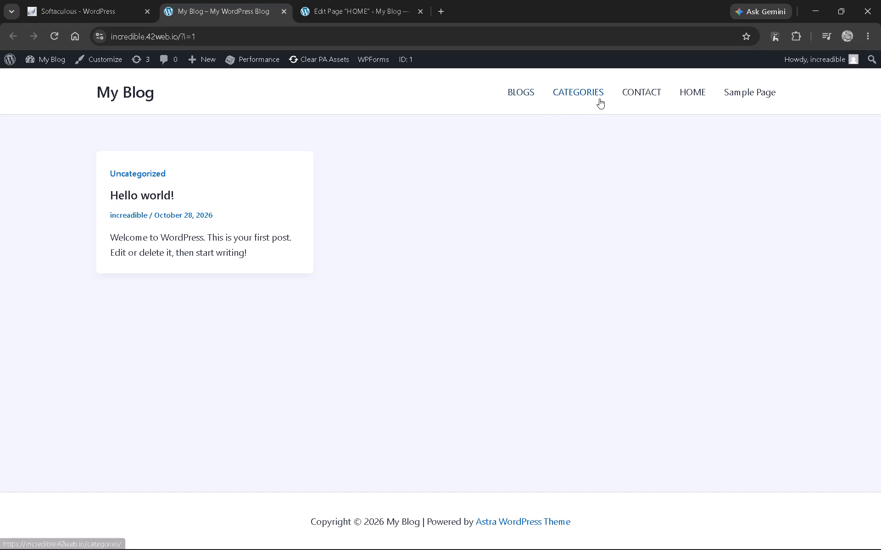
pyautogui.hotkey('alt', 'Tab')
pyautogui.hotkey('alt', 'Tab')
pyautogui.hotkey('alt', 'Tab')
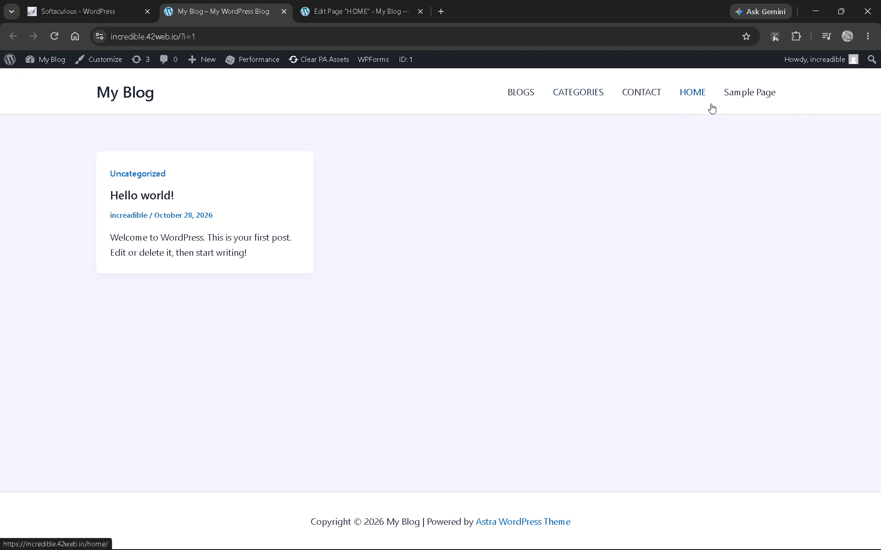
# View the Sample Page from the blog's site menu and return to the front page.
pyautogui.hotkey('alt', 'Tab')
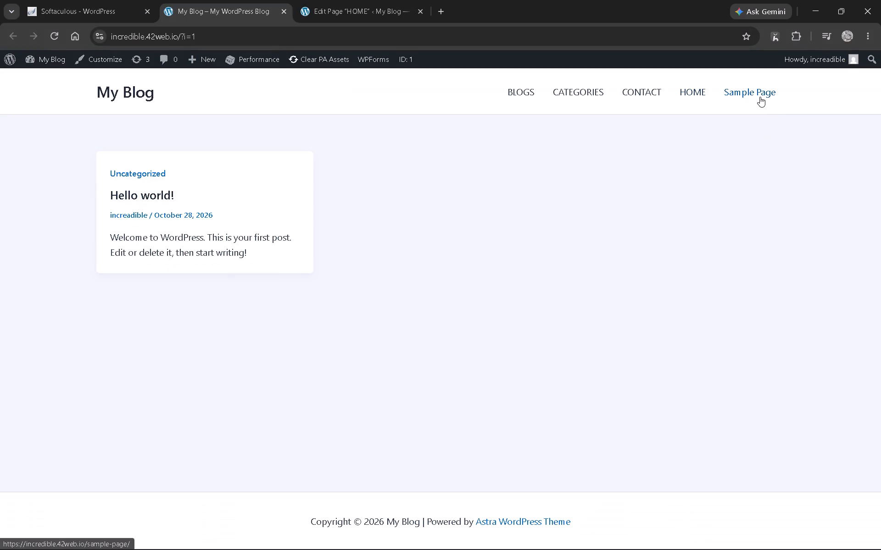
pyautogui.click(760, 97)
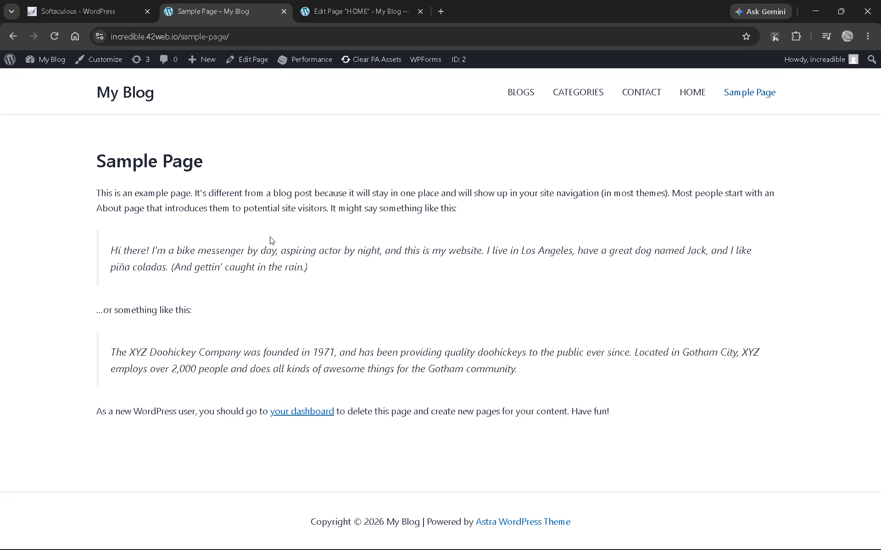
pyautogui.scroll(-4, 252, 269)
pyautogui.scroll(6, 252, 269)
pyautogui.click(22, 34)
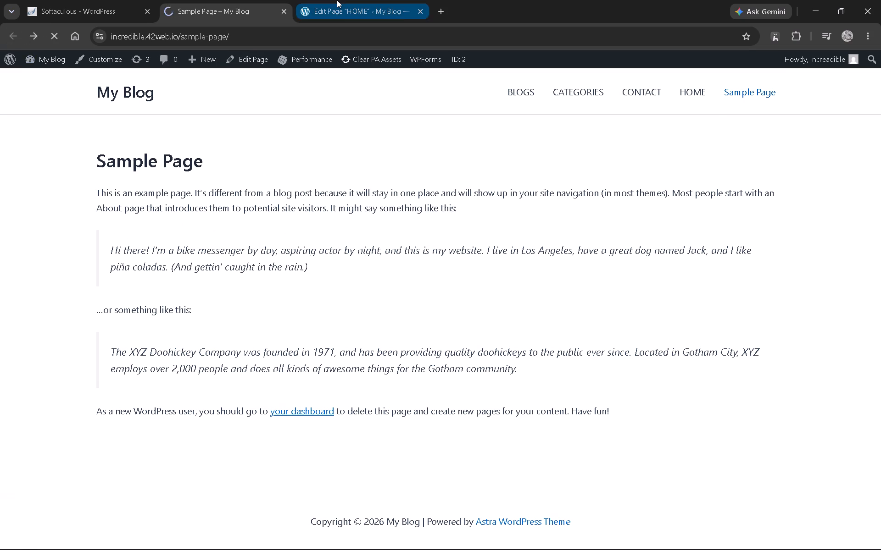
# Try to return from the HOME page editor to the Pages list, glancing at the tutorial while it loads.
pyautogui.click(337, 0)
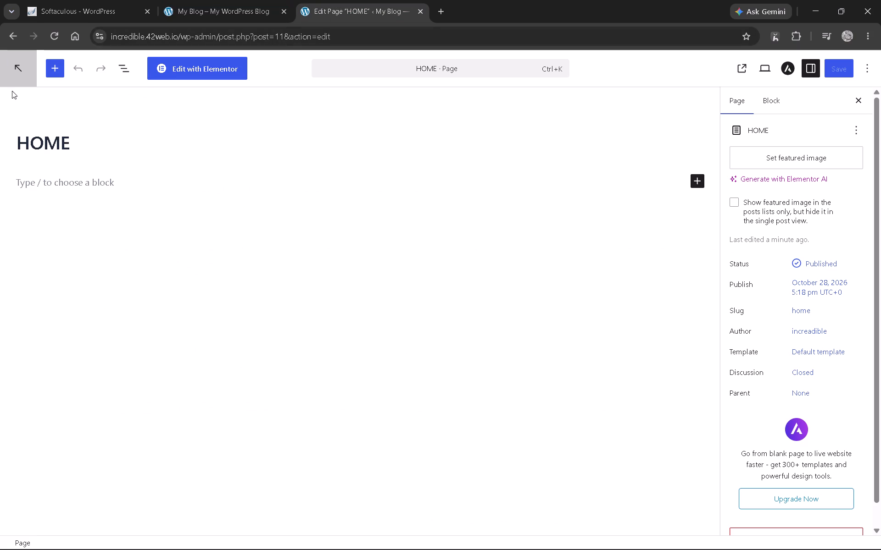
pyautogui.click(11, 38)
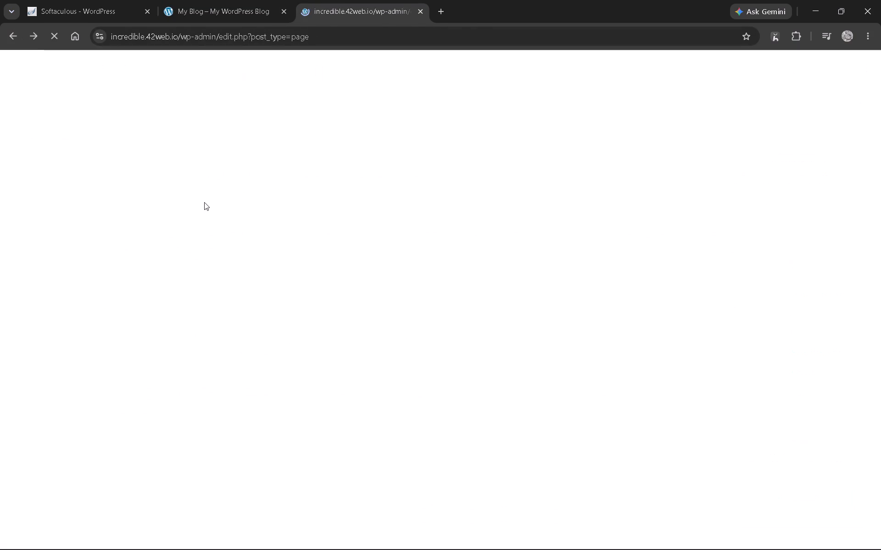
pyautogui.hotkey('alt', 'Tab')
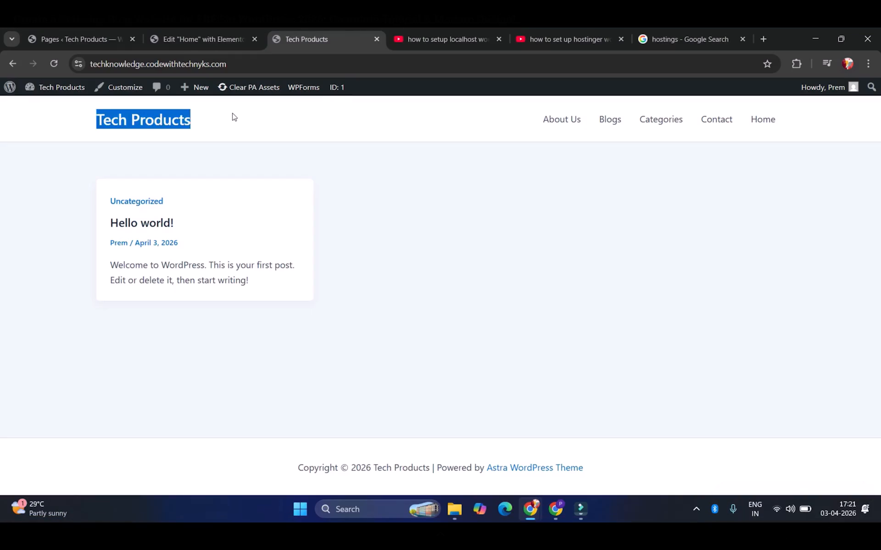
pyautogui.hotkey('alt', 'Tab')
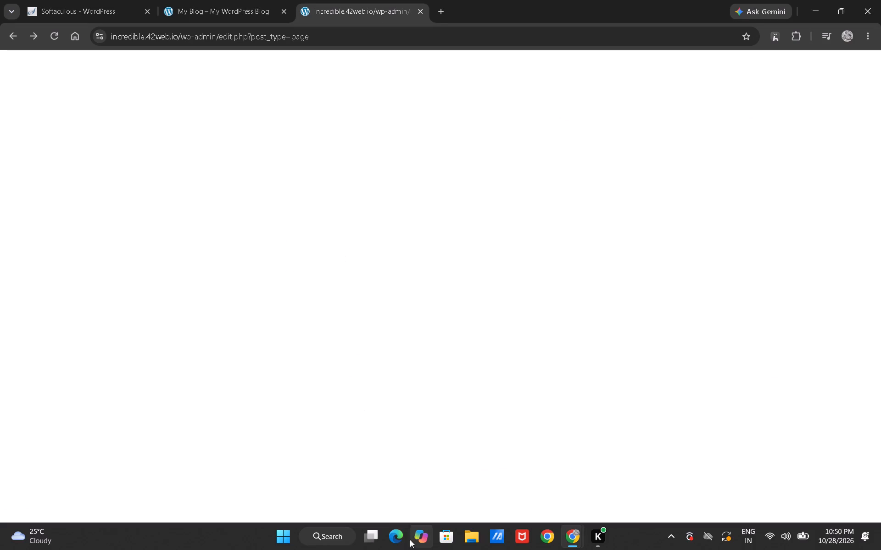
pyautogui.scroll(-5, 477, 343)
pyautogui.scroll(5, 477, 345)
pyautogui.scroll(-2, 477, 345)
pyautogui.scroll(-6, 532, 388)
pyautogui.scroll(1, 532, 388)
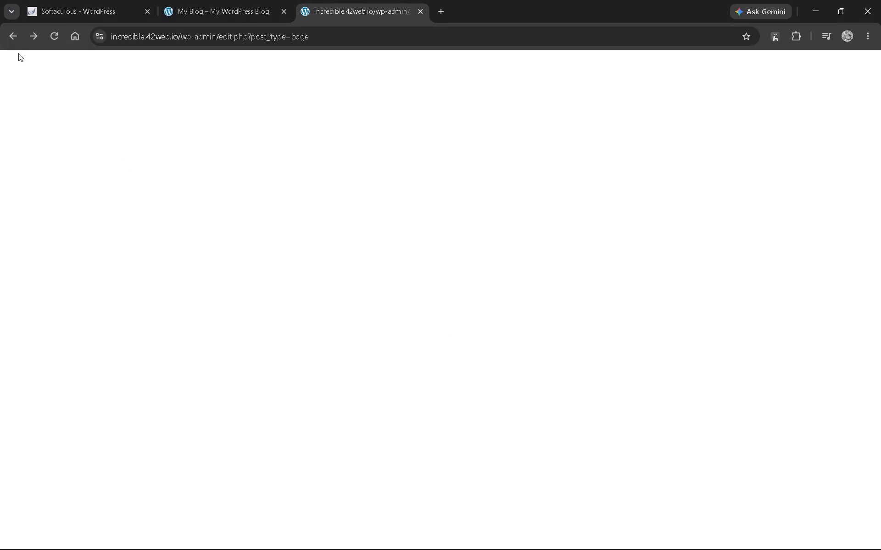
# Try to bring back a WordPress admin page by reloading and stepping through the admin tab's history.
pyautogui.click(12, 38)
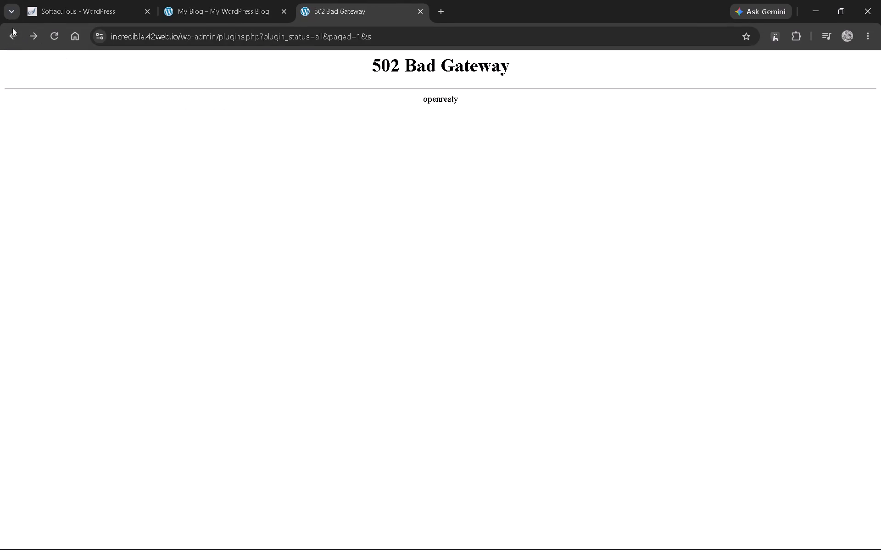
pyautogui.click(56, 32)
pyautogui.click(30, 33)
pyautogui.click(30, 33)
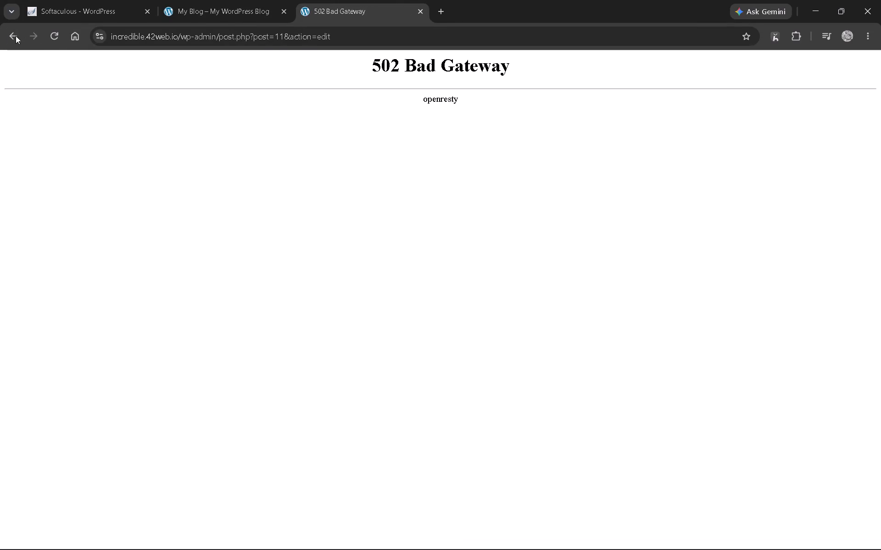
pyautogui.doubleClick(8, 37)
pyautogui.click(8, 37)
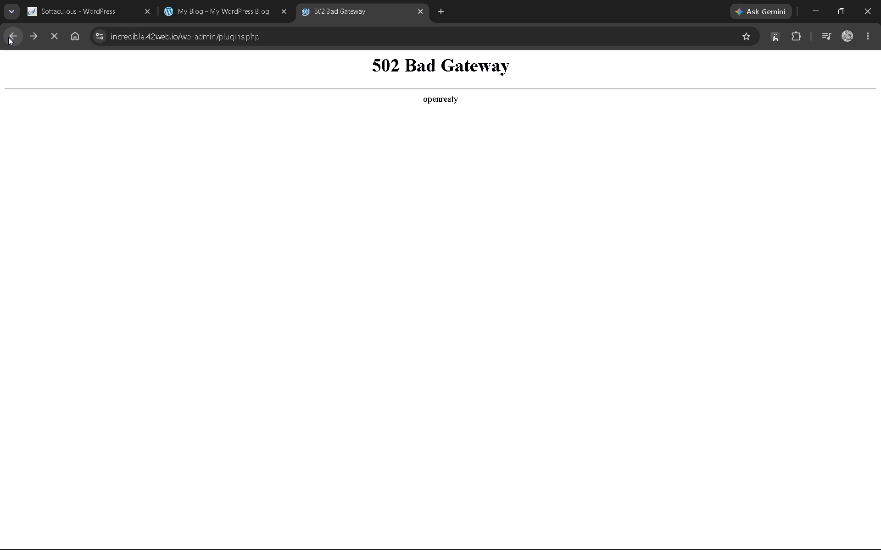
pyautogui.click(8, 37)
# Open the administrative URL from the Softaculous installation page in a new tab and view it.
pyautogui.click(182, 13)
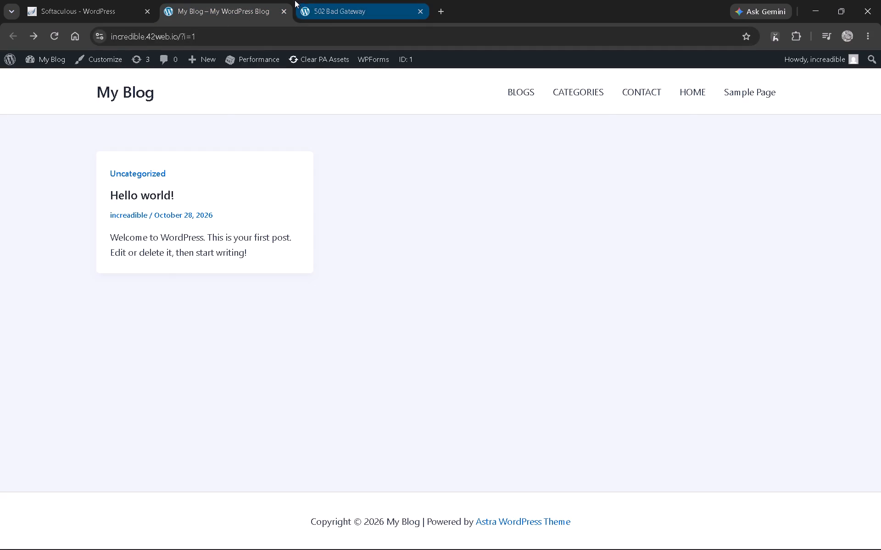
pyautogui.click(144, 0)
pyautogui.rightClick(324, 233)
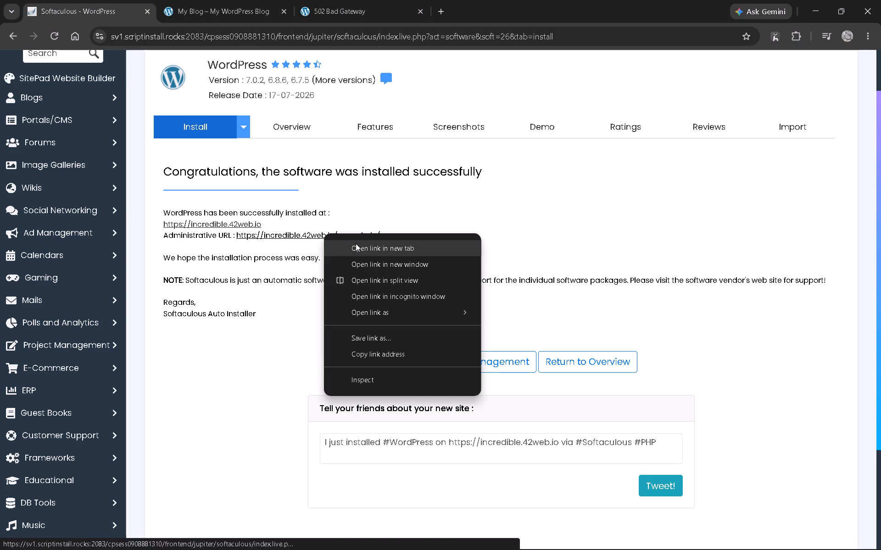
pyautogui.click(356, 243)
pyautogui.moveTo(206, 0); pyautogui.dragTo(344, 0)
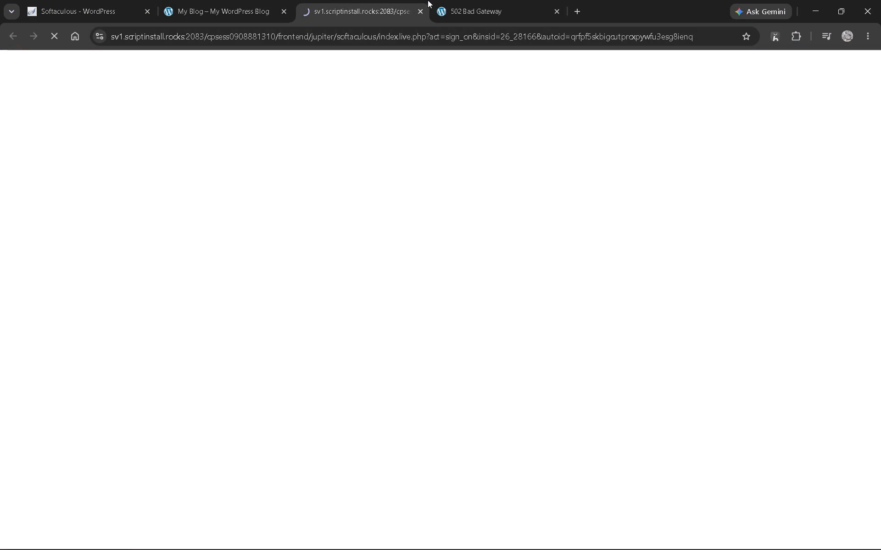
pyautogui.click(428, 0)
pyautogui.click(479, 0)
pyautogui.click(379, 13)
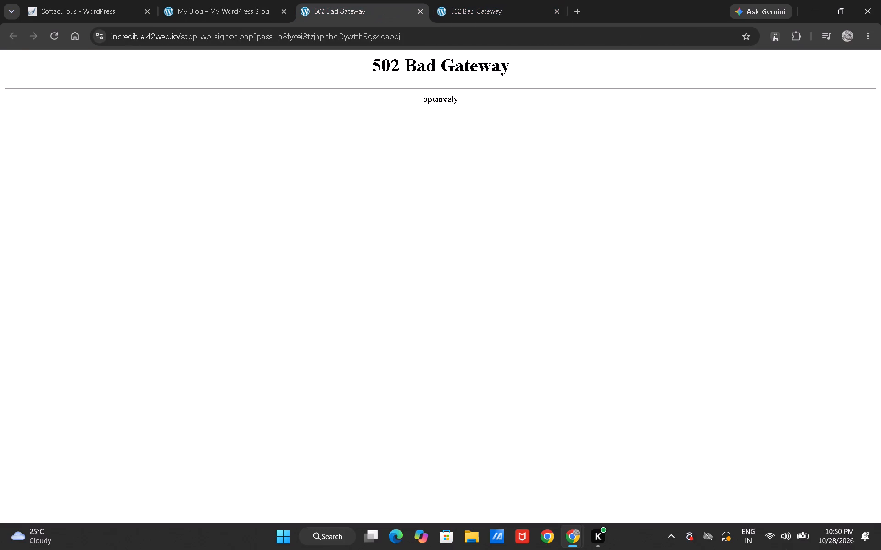
# Switch the computer's Wi-Fi connection to the XIM-STUDENT 2 network.
pyautogui.click(809, 534)
pyautogui.click(722, 325)
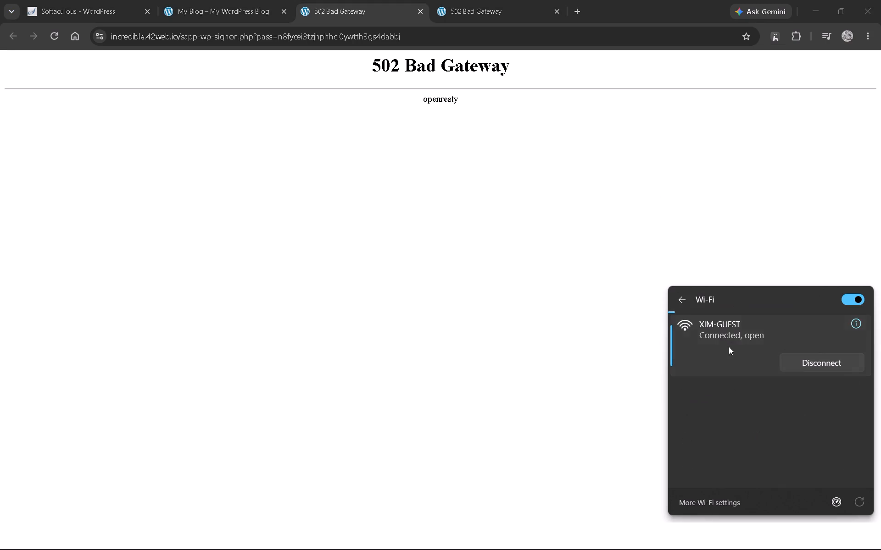
pyautogui.click(754, 404)
pyautogui.click(791, 409)
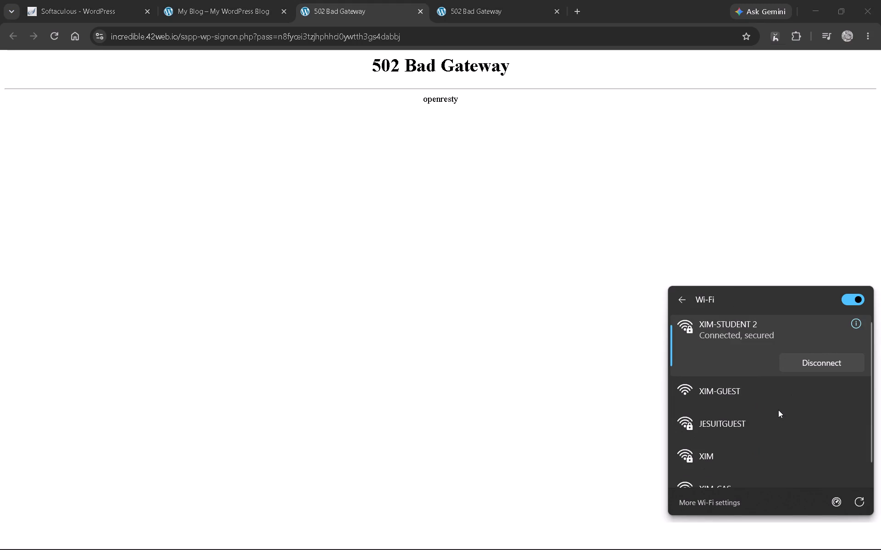
pyautogui.click(591, 303)
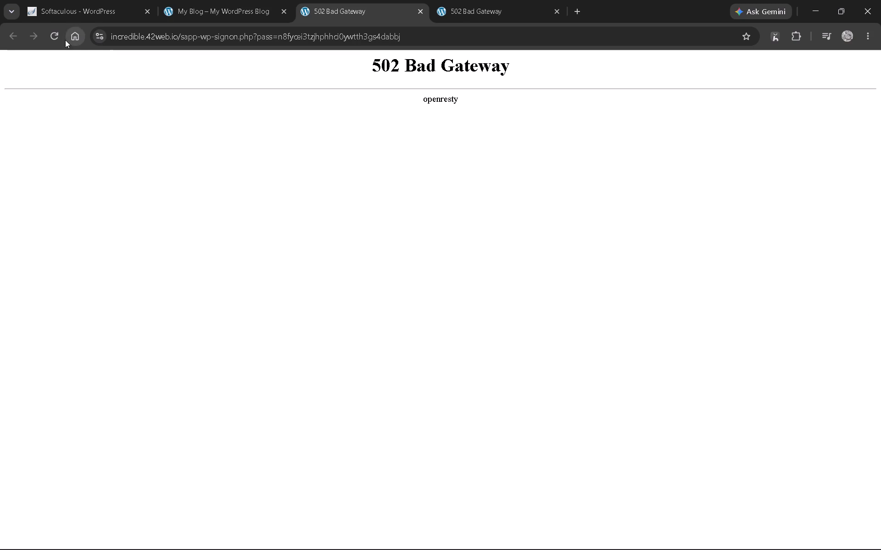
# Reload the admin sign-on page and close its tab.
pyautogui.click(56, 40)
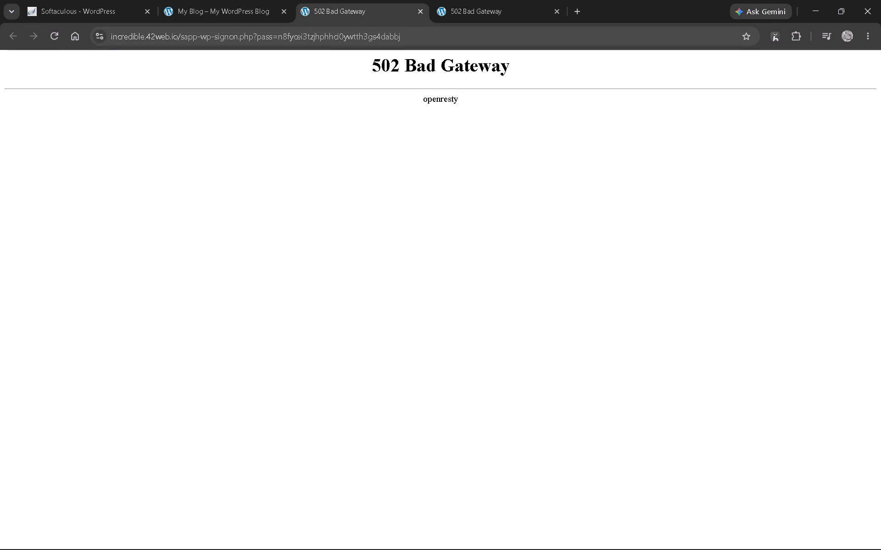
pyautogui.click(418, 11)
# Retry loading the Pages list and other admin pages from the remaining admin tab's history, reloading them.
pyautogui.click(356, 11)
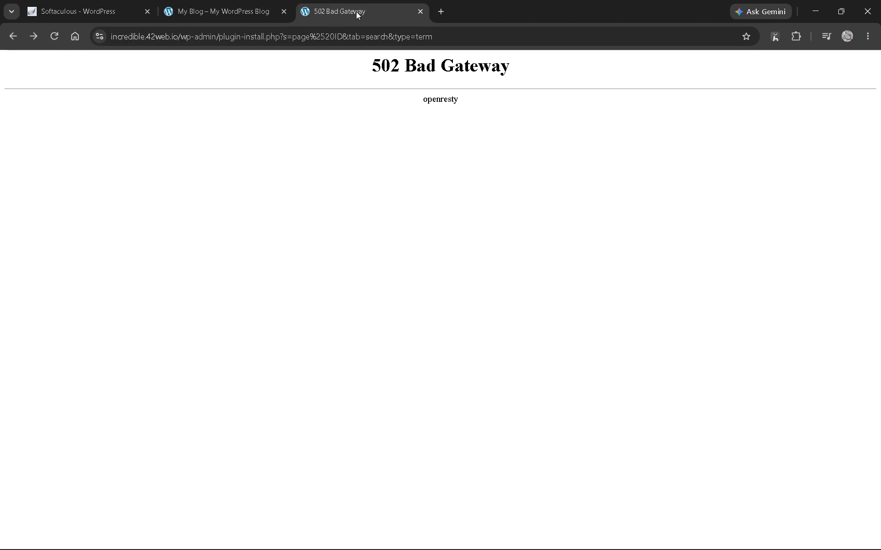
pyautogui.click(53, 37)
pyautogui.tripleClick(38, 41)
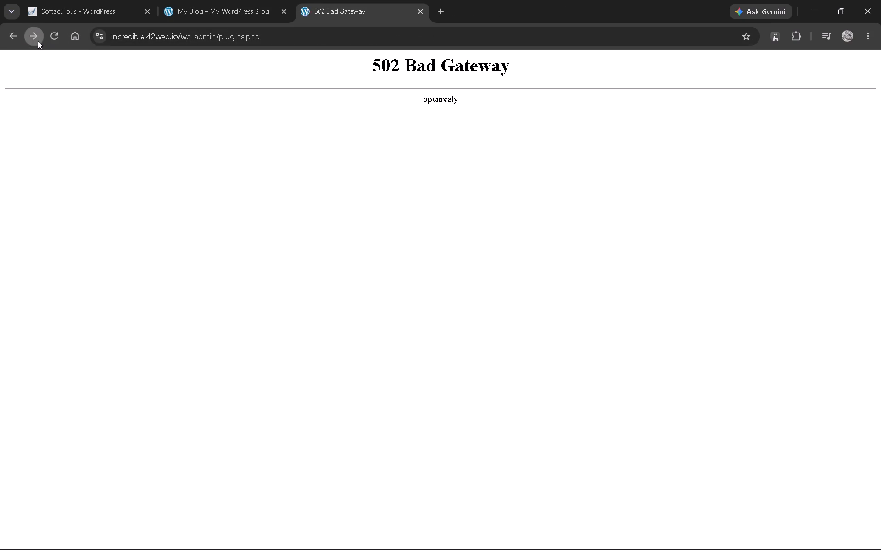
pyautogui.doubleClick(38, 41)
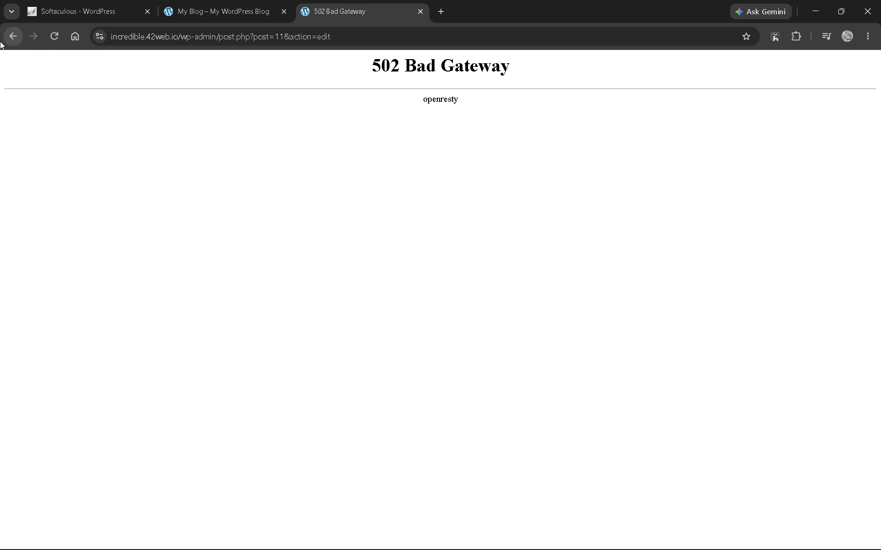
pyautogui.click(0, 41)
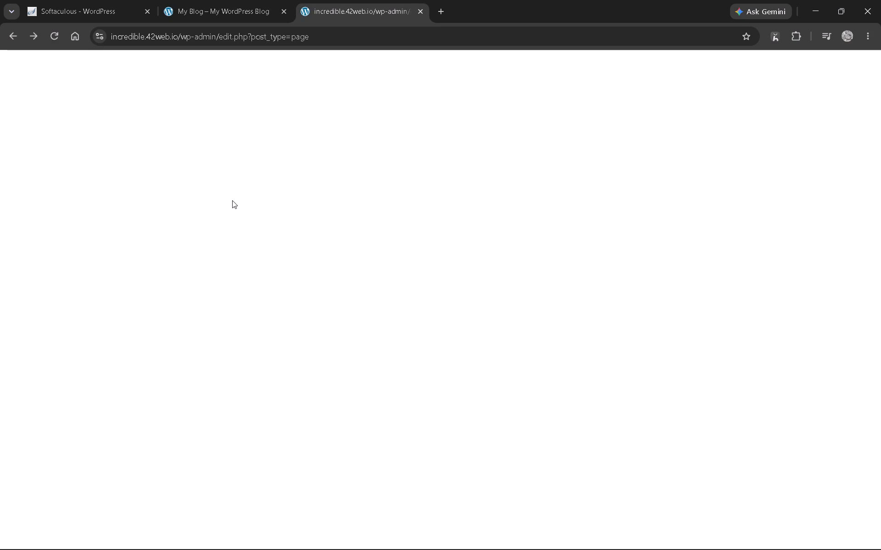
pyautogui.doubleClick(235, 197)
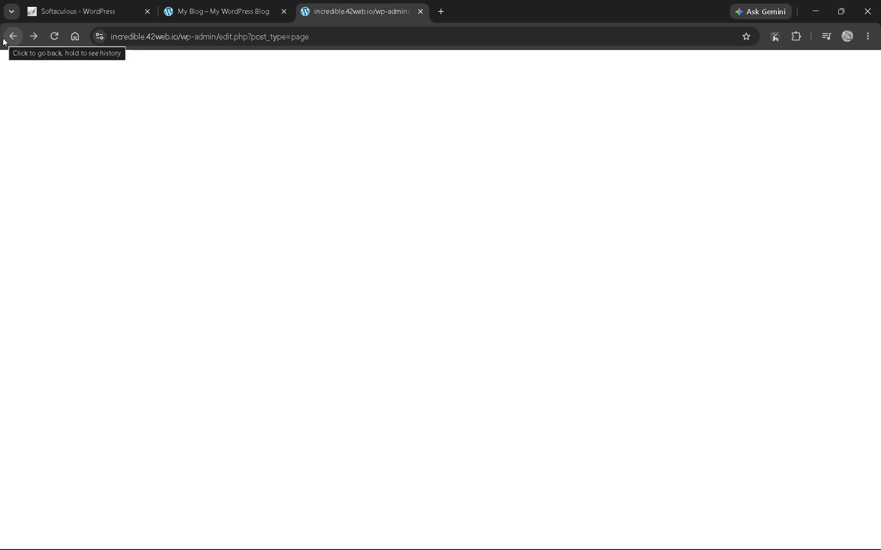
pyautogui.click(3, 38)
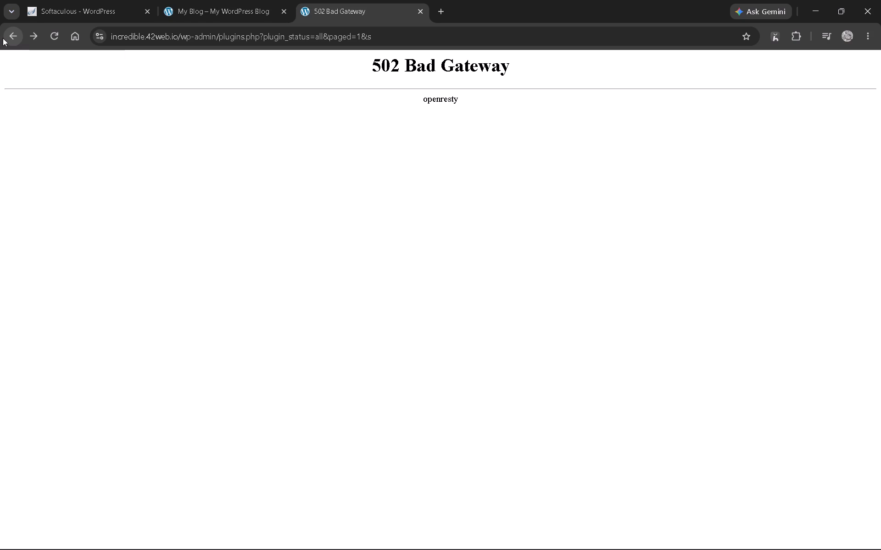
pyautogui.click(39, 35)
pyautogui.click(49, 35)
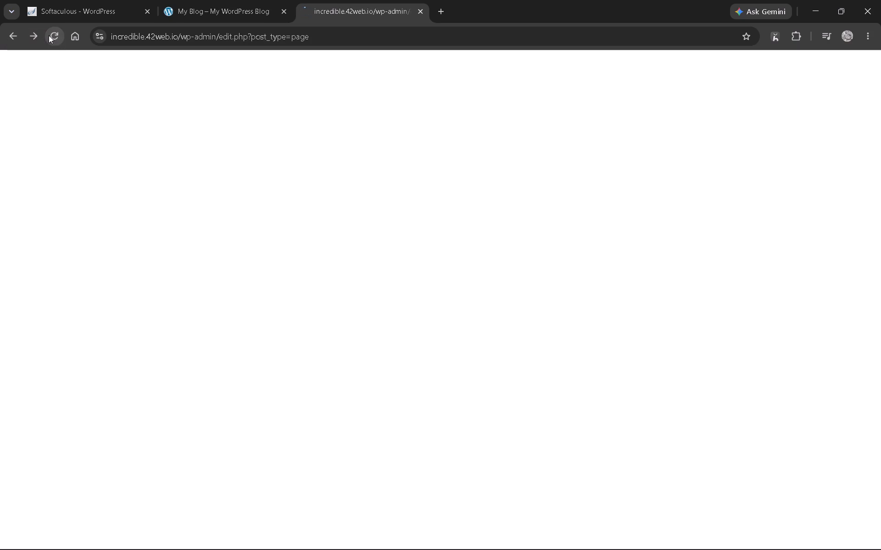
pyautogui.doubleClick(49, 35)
# Open the WordPress administrative URL from the Softaculous installation page in a new tab.
pyautogui.click(84, 8)
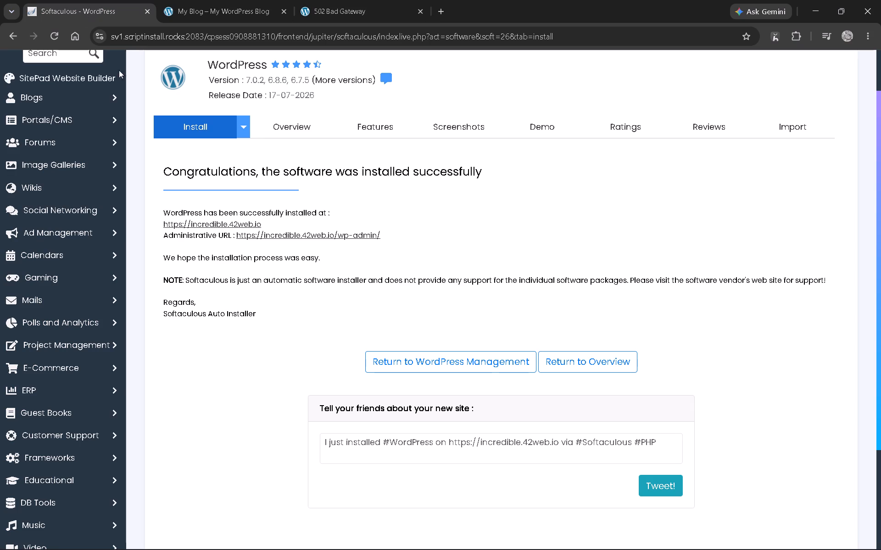
pyautogui.rightClick(305, 232)
pyautogui.click(343, 241)
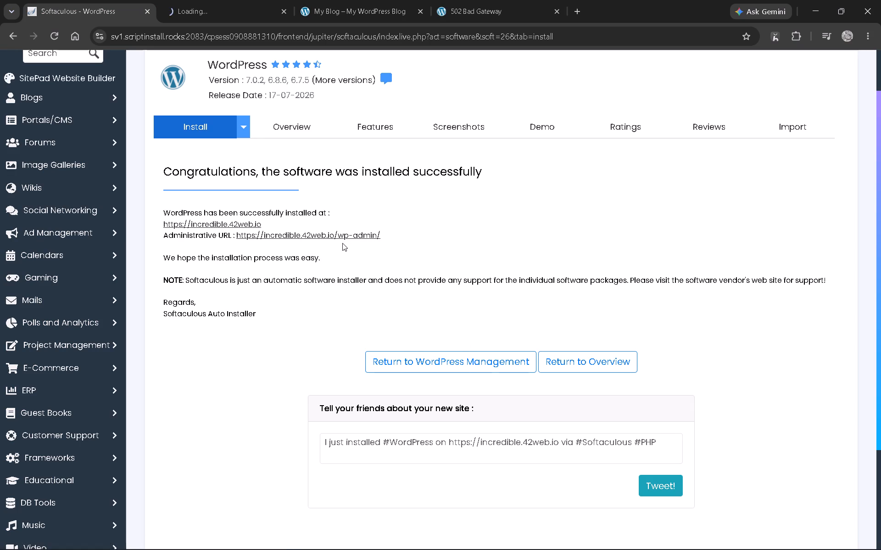
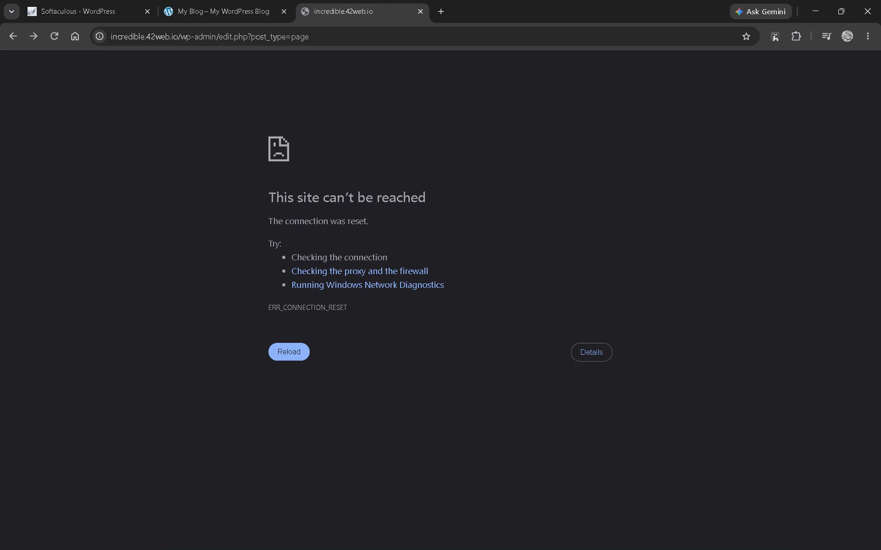
# Regain access to the WordPress dashboard by moving through the browsing history and reloading incredible.42web.io/wp-admin/.
pyautogui.click(0, 38)
pyautogui.doubleClick(33, 37)
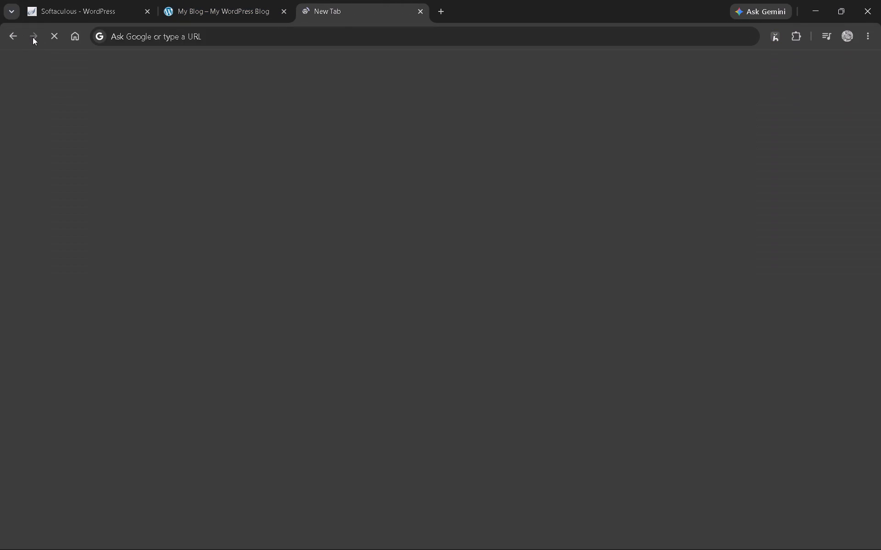
pyautogui.click(0, 40)
pyautogui.tripleClick(3, 38)
pyautogui.click(3, 38)
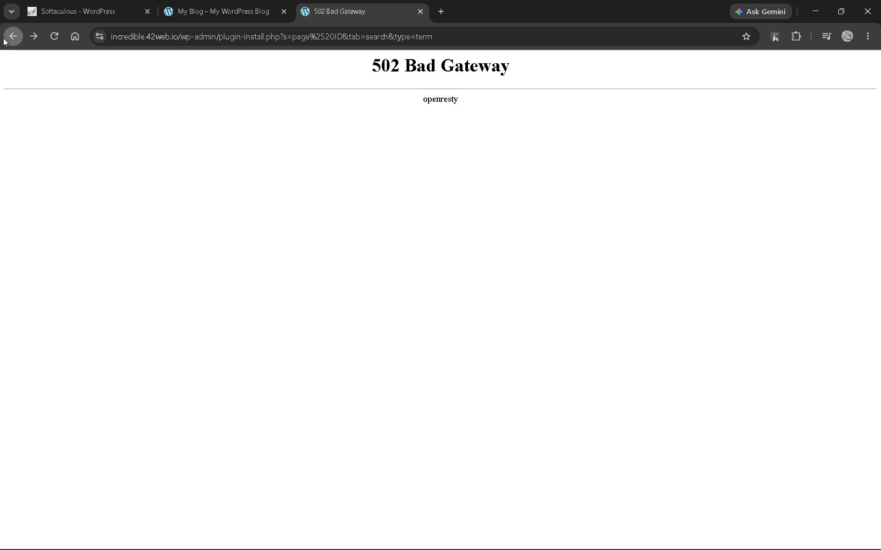
pyautogui.tripleClick(3, 38)
pyautogui.doubleClick(3, 38)
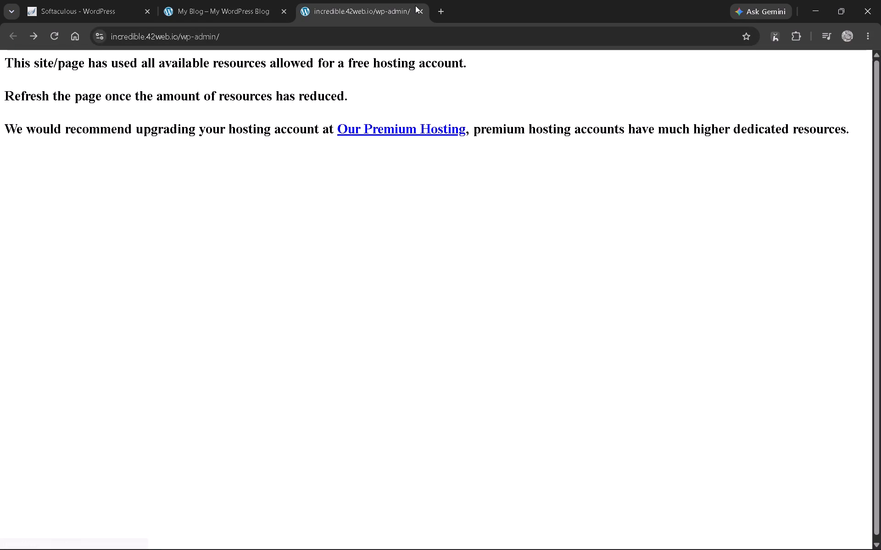
pyautogui.click(444, 42)
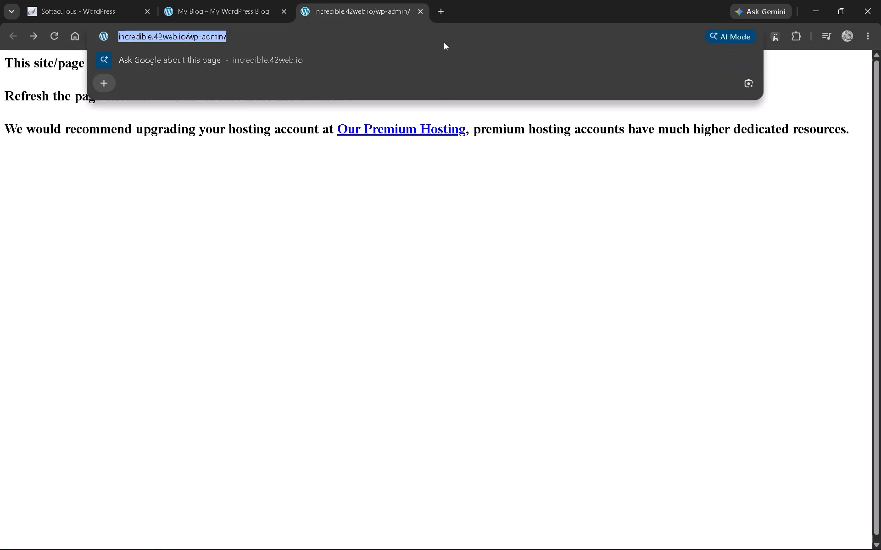
pyautogui.press('Return')
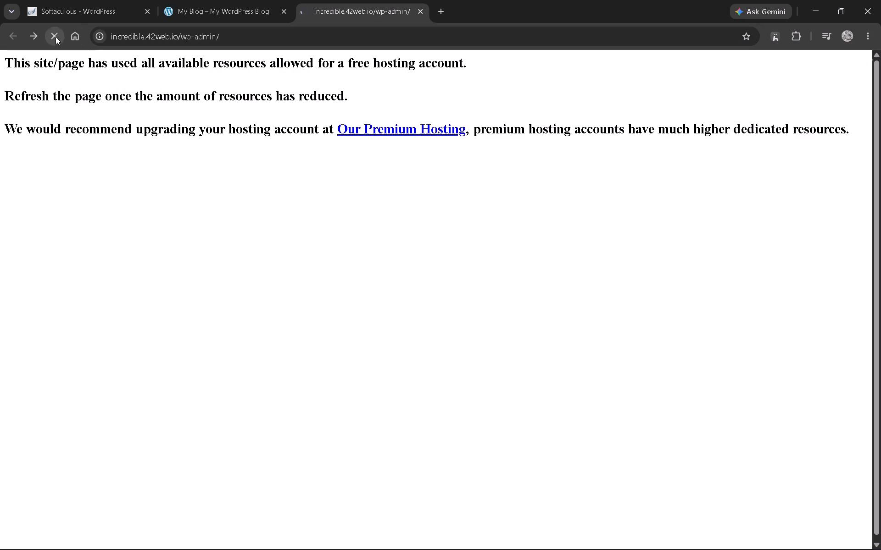
pyautogui.click(31, 40)
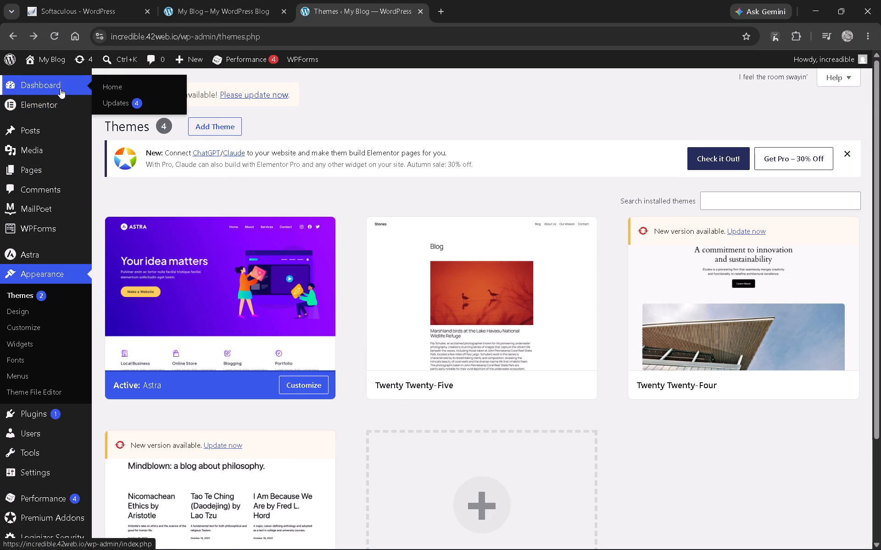
# Open the Sample Page for editing from the list of all pages.
pyautogui.click(53, 165)
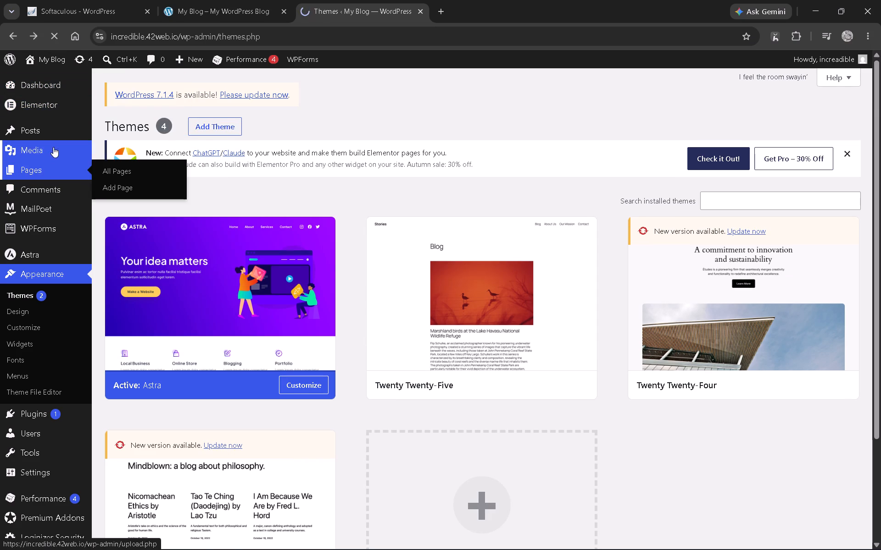
pyautogui.scroll(-1, 250, 200)
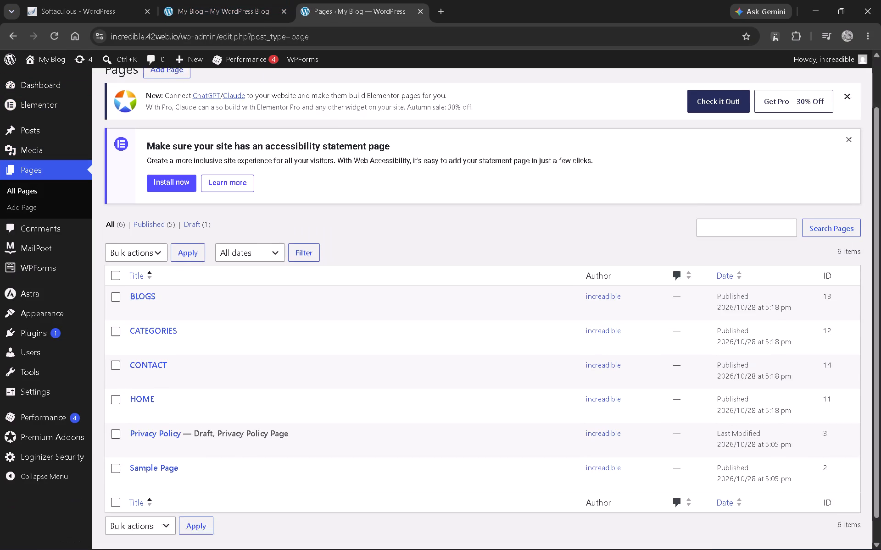
pyautogui.scroll(-3, 250, 200)
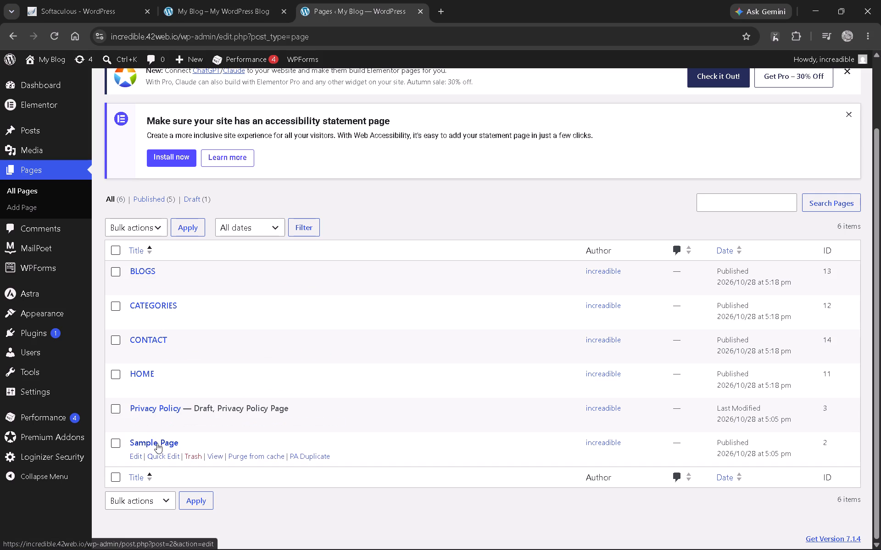
pyautogui.click(138, 457)
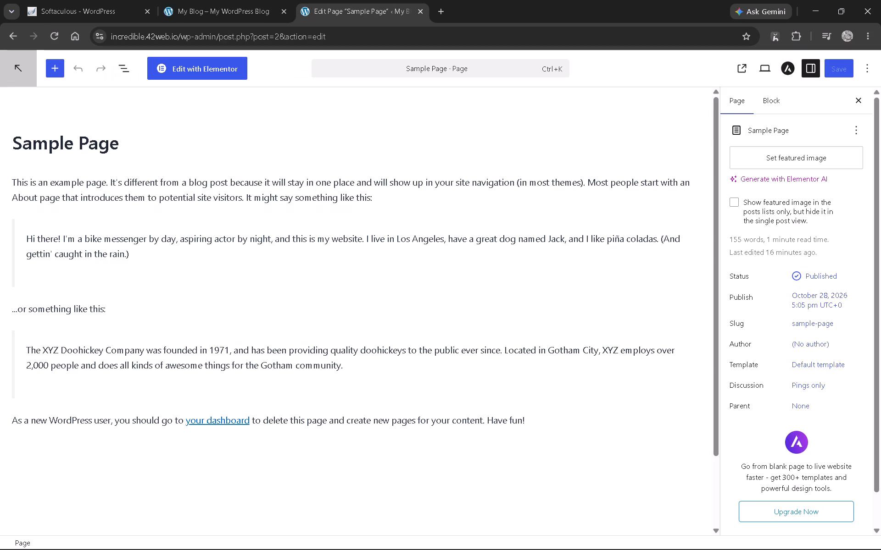
# Rename the Sample Page's title to ABOUT US and save the page.
pyautogui.click(117, 143)
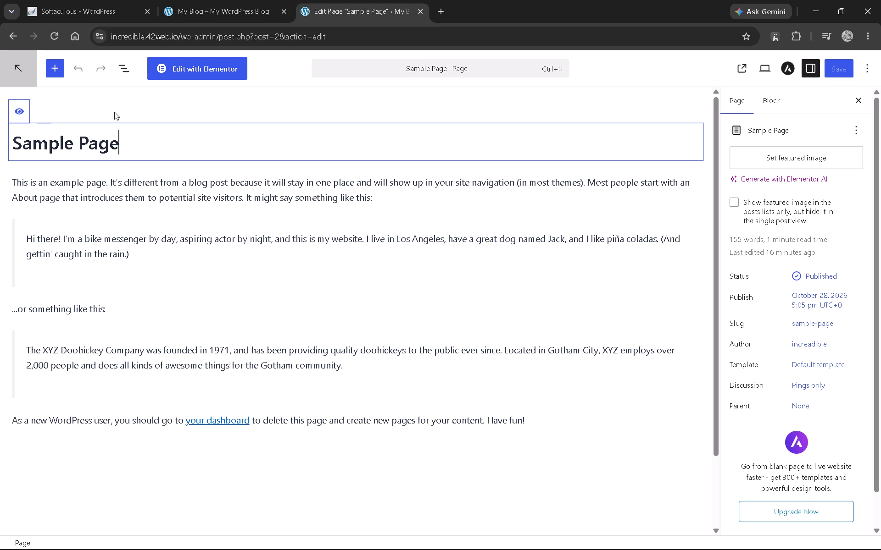
pyautogui.press('BackSpace')
pyautogui.press('BackSpace')
pyautogui.press('BackSpace')
pyautogui.press('BackSpace')
pyautogui.press('BackSpace')
pyautogui.press('BackSpace')
pyautogui.press('BackSpace')
pyautogui.press('BackSpace')
pyautogui.press('BackSpace')
pyautogui.press('BackSpace')
pyautogui.press('BackSpace')
pyautogui.press('BackSpace')
pyautogui.press('BackSpace')
pyautogui.press('BackSpace')
pyautogui.press('BackSpace')
pyautogui.press('BackSpace')
pyautogui.press('BackSpace')
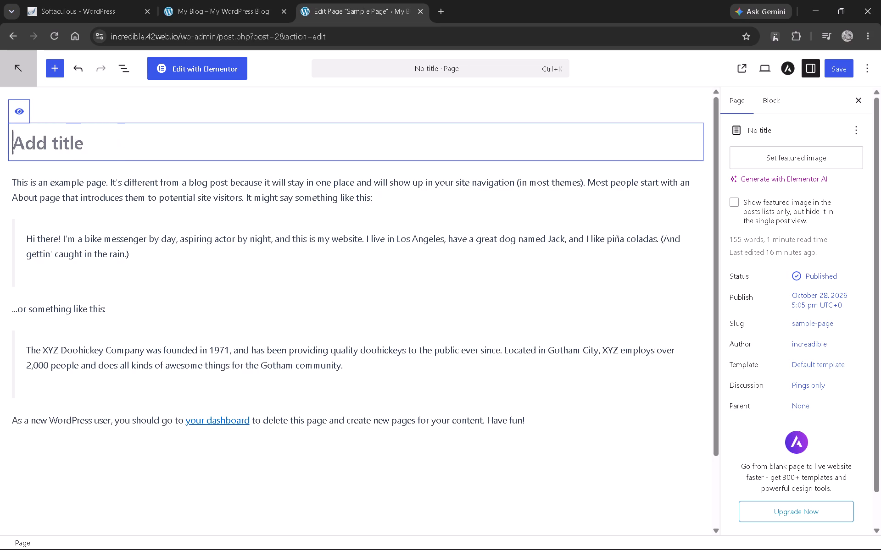
pyautogui.write('ABOUT US')
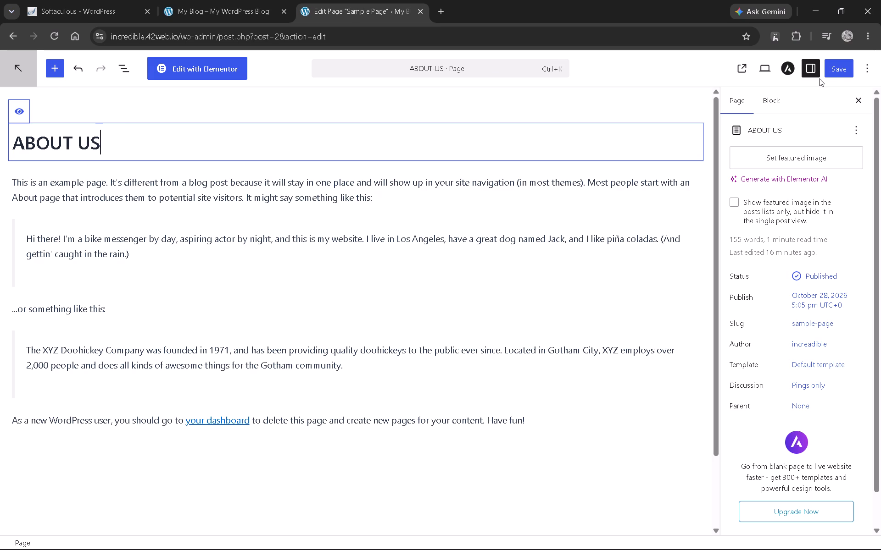
pyautogui.click(831, 70)
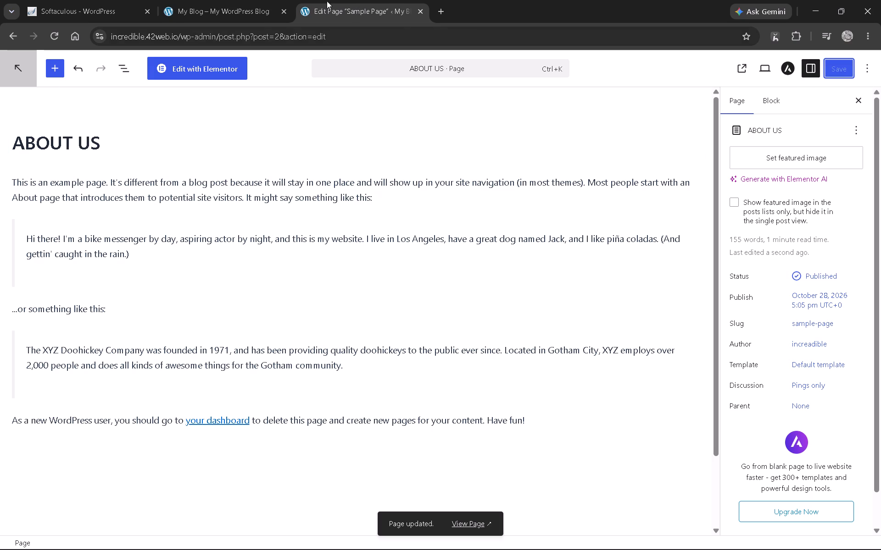
# Return to the Pages list and open the HOME page for editing.
pyautogui.click(12, 41)
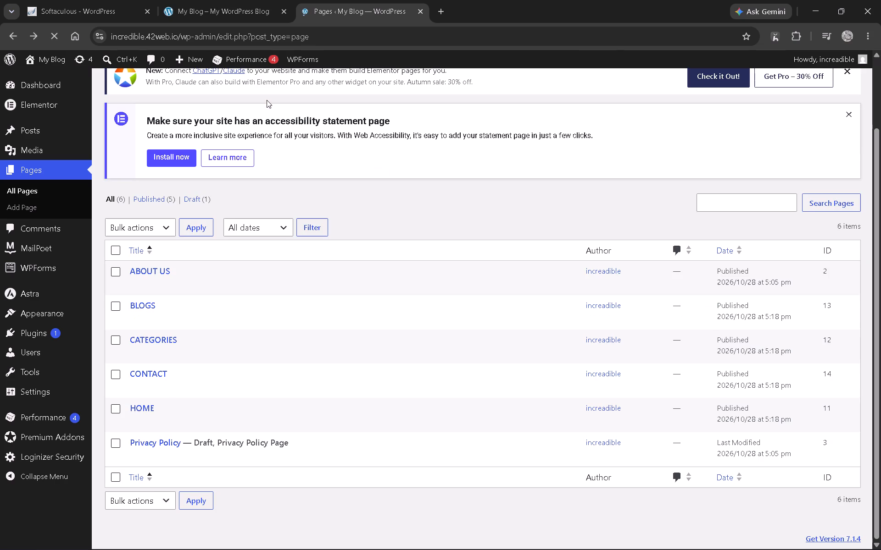
pyautogui.scroll(-2, 258, 179)
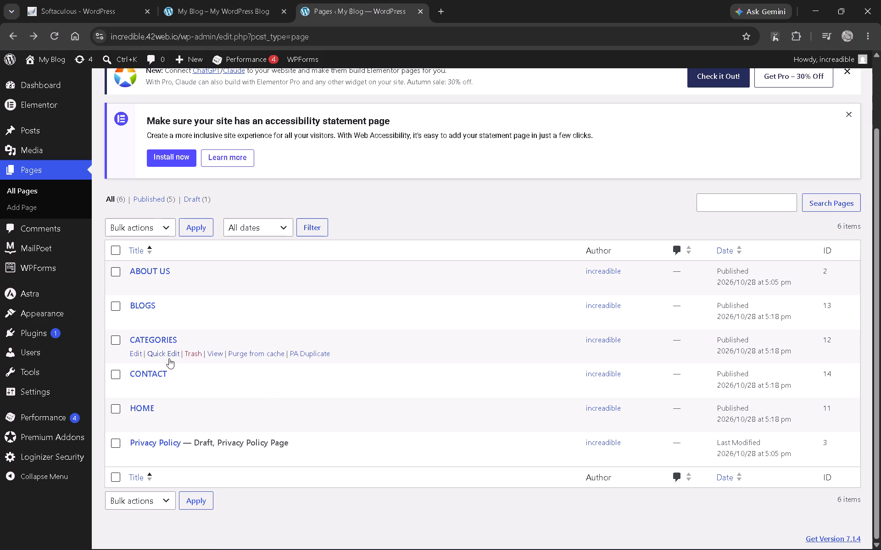
pyautogui.click(147, 409)
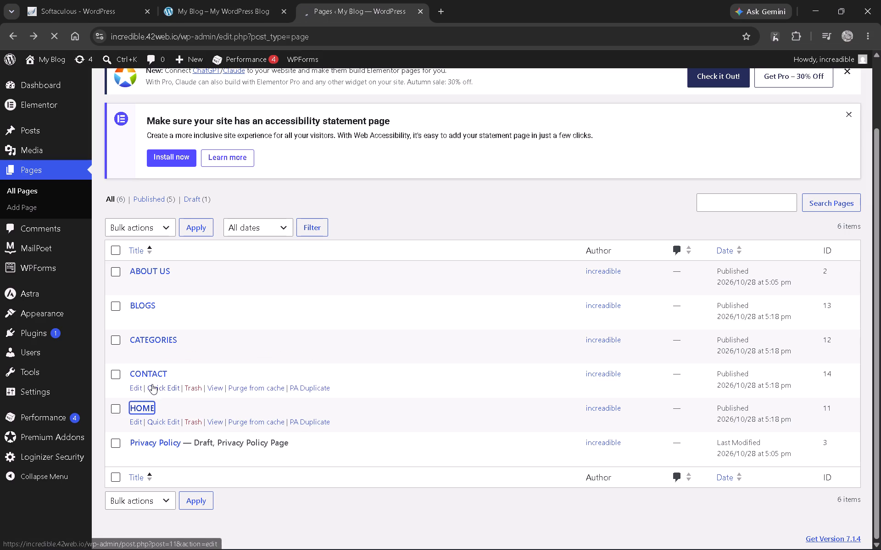
# Watch the tutorial video's part on opening the theme customizer from the site's front page.
pyautogui.hotkey('alt', 'Tab')
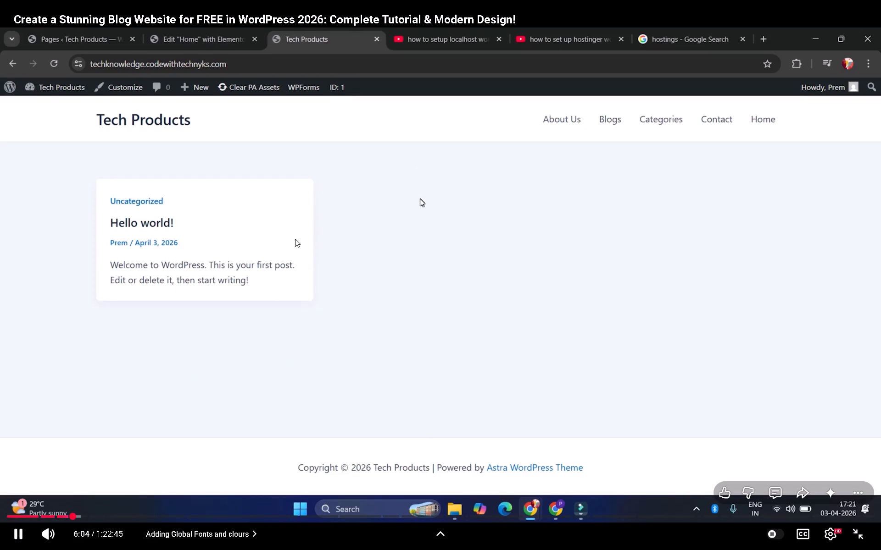
pyautogui.hotkey('alt', 'Tab')
pyautogui.hotkey('alt', 'Tab')
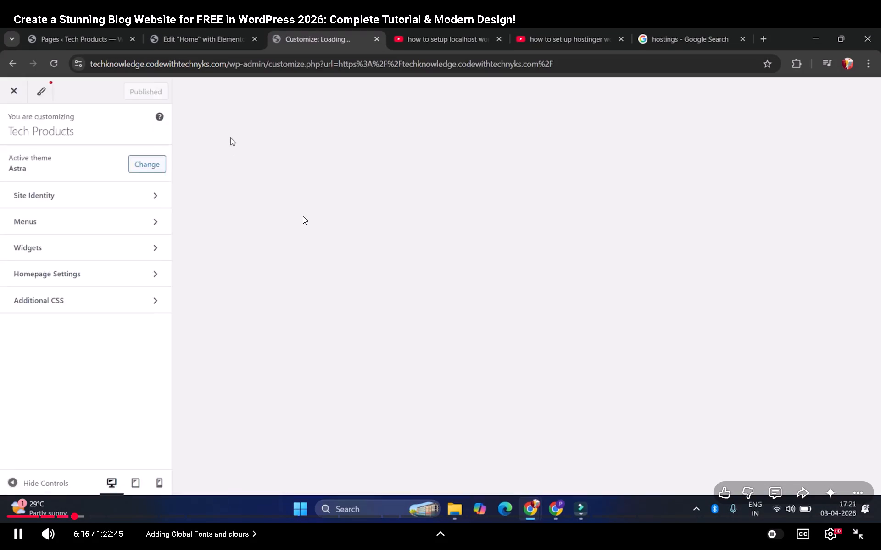
pyautogui.click(249, 226)
pyautogui.hotkey('alt', 'Tab')
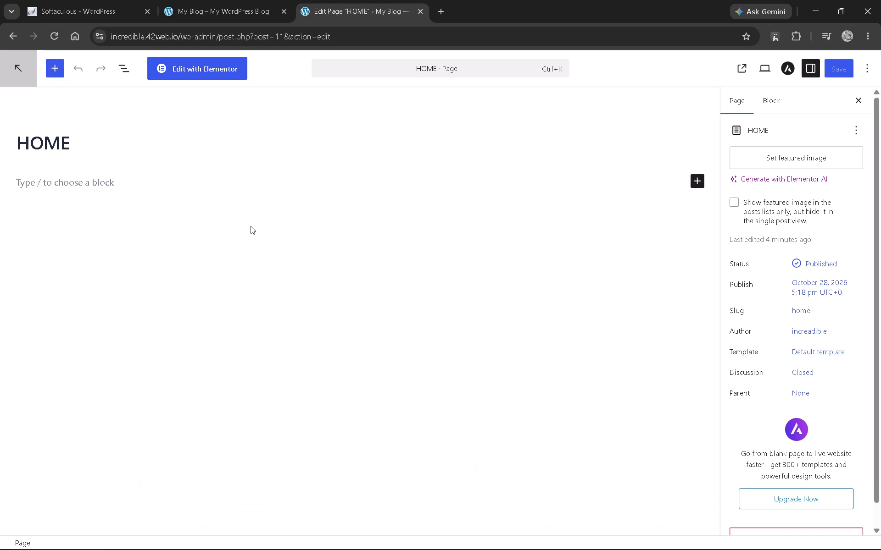
# Open the theme customizer from the blog's front page, checking the tutorial for the settings section to use while it loads.
pyautogui.click(255, 0)
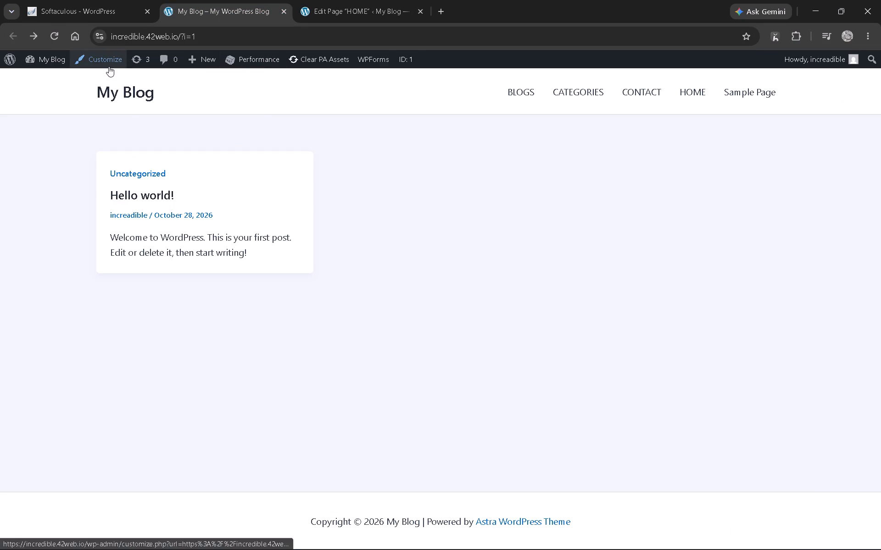
pyautogui.click(109, 66)
pyautogui.hotkey('alt', 'Tab')
pyautogui.click(347, 228)
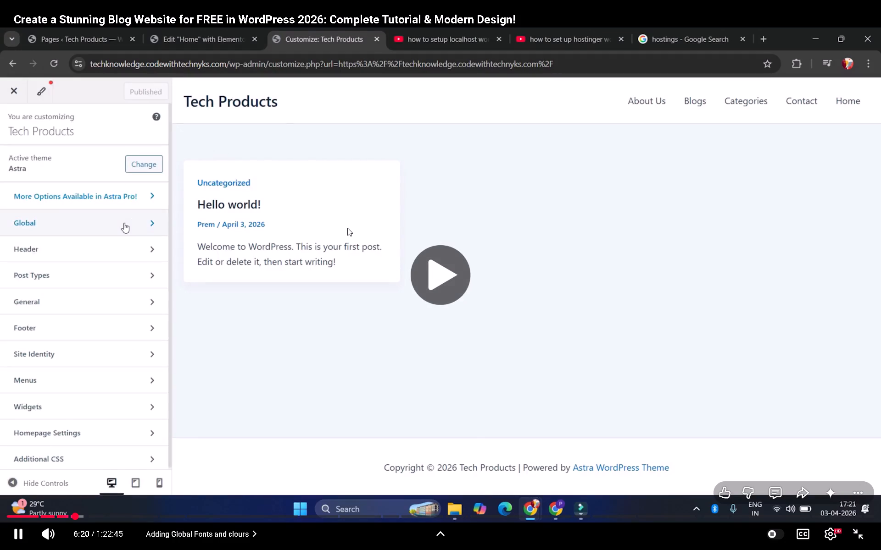
pyautogui.click(347, 228)
pyautogui.hotkey('alt', 'Tab')
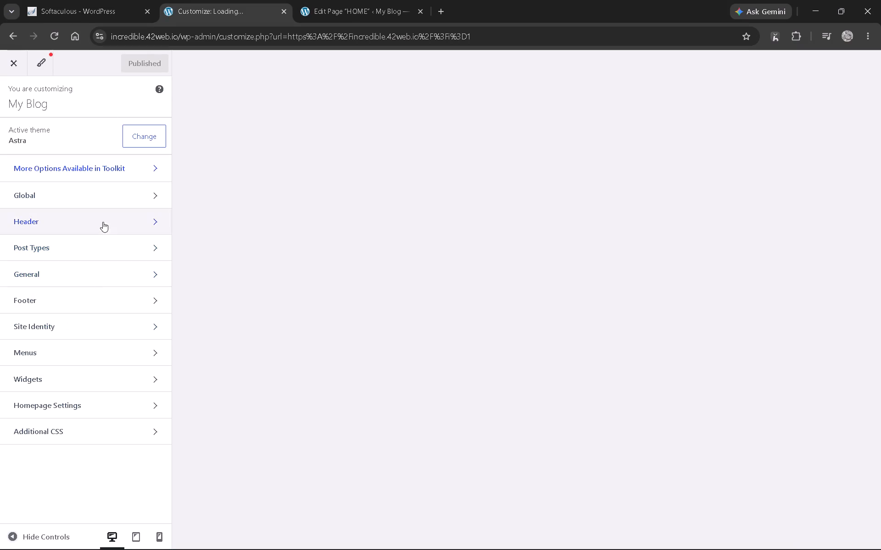
# Open the Typography settings under Global in the customizer, and check in the tutorial which body font to choose.
pyautogui.click(70, 196)
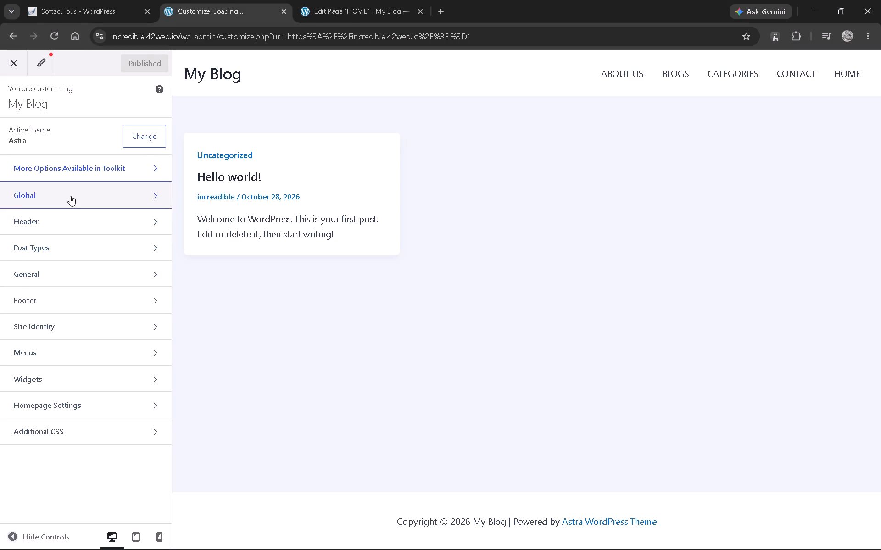
pyautogui.click(71, 135)
pyautogui.hotkey('alt', 'Tab')
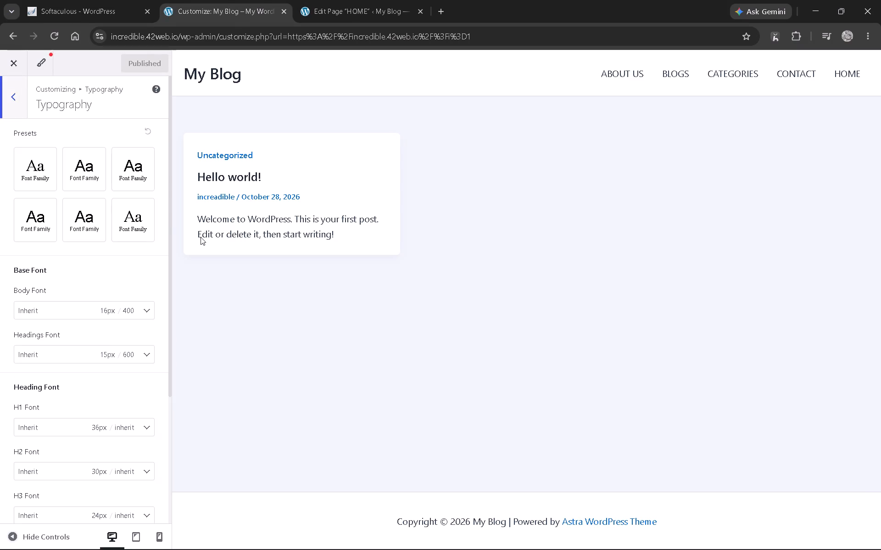
pyautogui.click(221, 253)
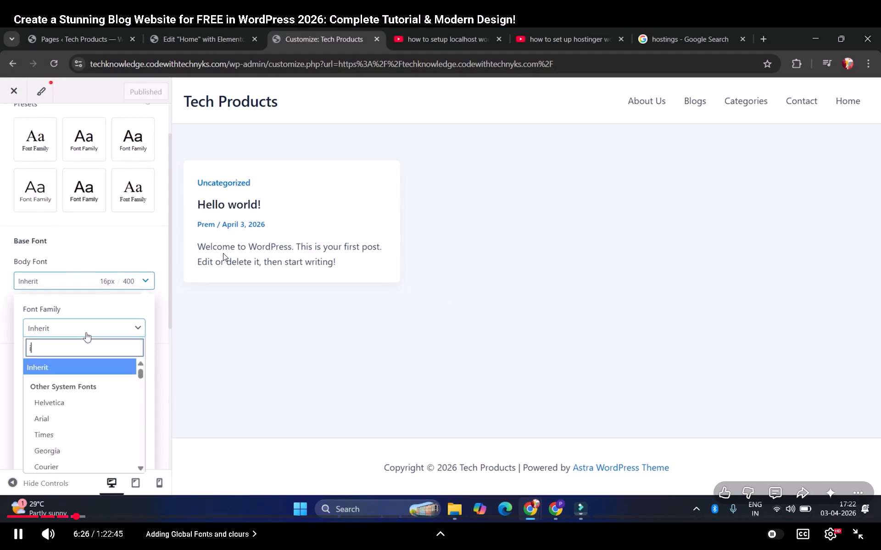
pyautogui.click(223, 253)
pyautogui.hotkey('alt', 'Tab')
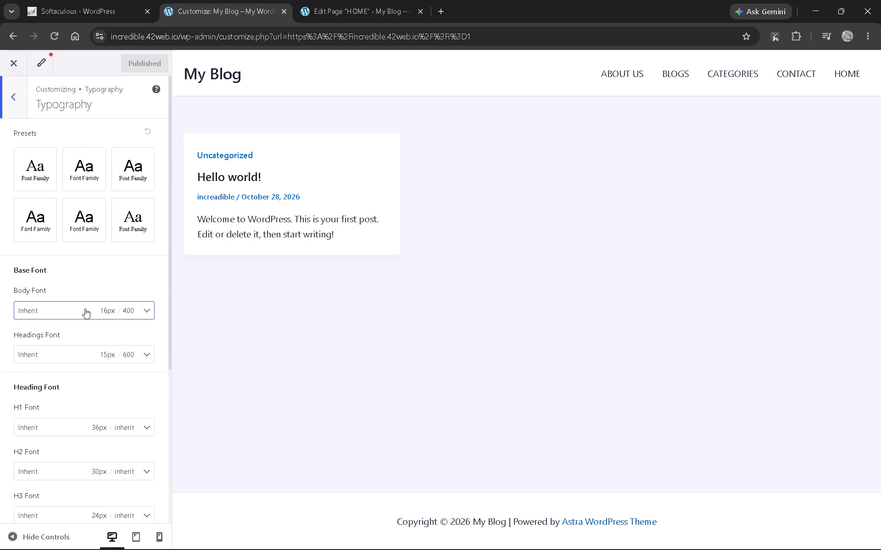
# Set the Body Font's family to Inter in the Base Font settings.
pyautogui.click(85, 308)
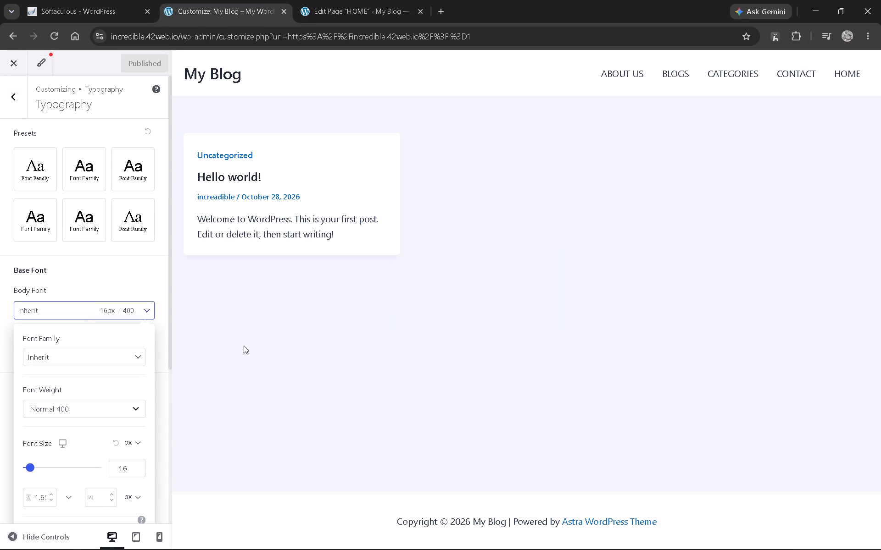
pyautogui.hotkey('alt', 'Tab')
pyautogui.hotkey('alt', 'Tab')
pyautogui.click(61, 354)
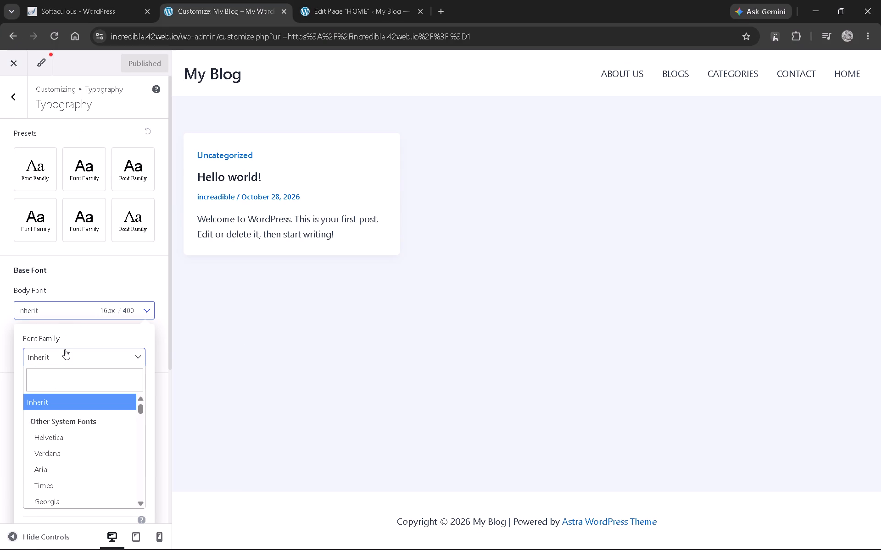
pyautogui.write('inter')
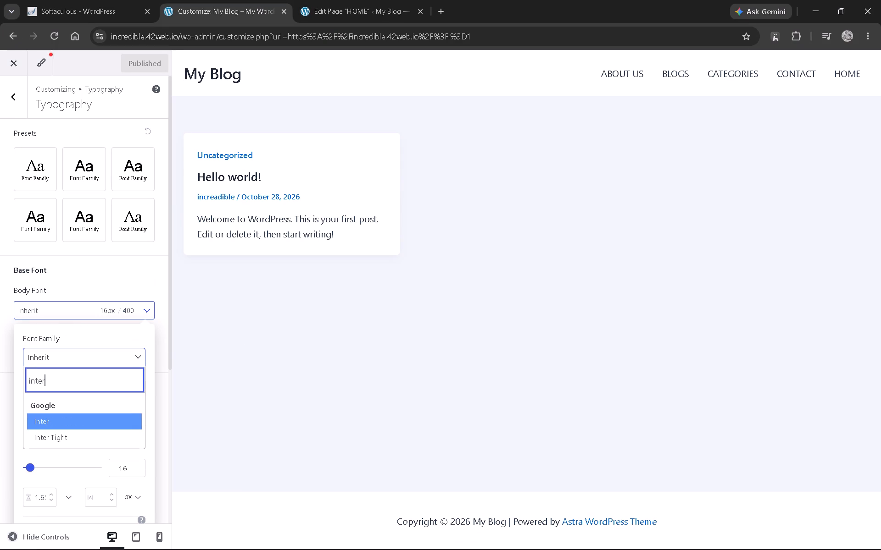
pyautogui.click(56, 422)
# Check in the tutorial which body text size to use, and set the Body Font's size to 14 px.
pyautogui.hotkey('alt', 'Tab')
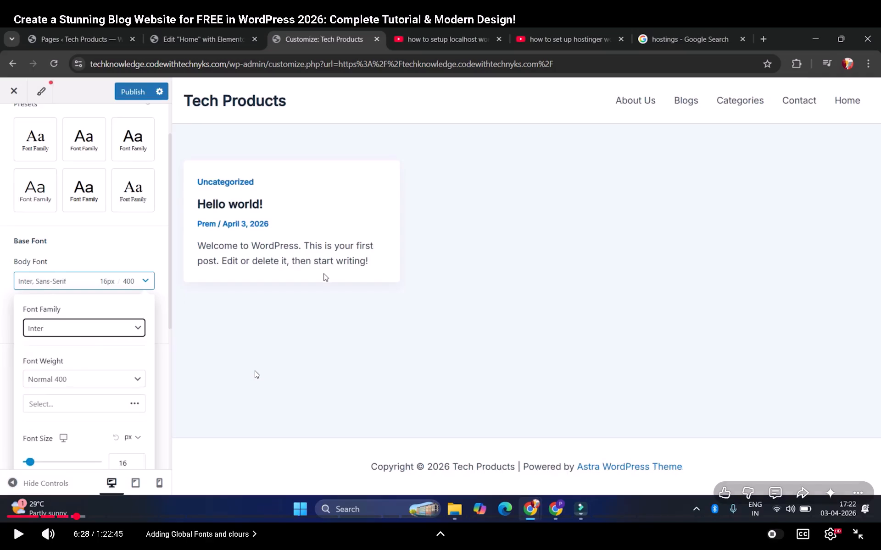
pyautogui.click(255, 370)
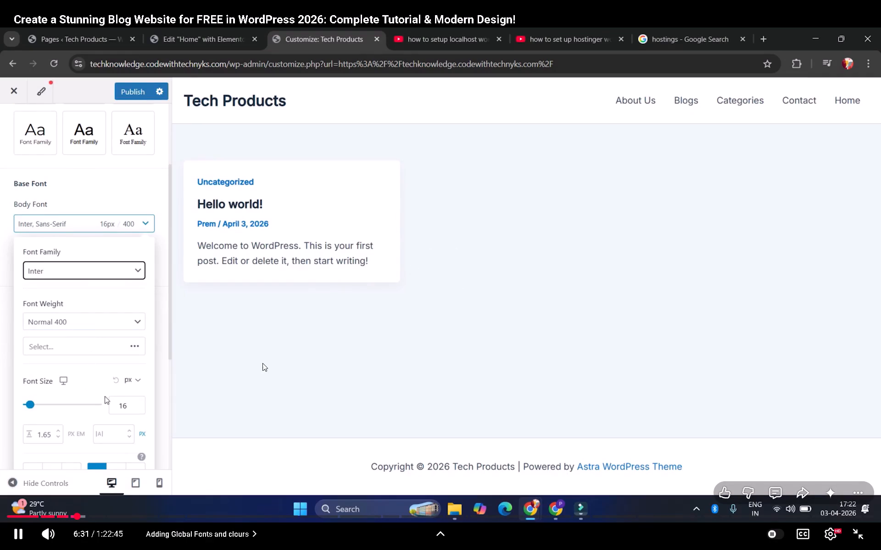
pyautogui.click(266, 359)
pyautogui.hotkey('alt', 'Tab')
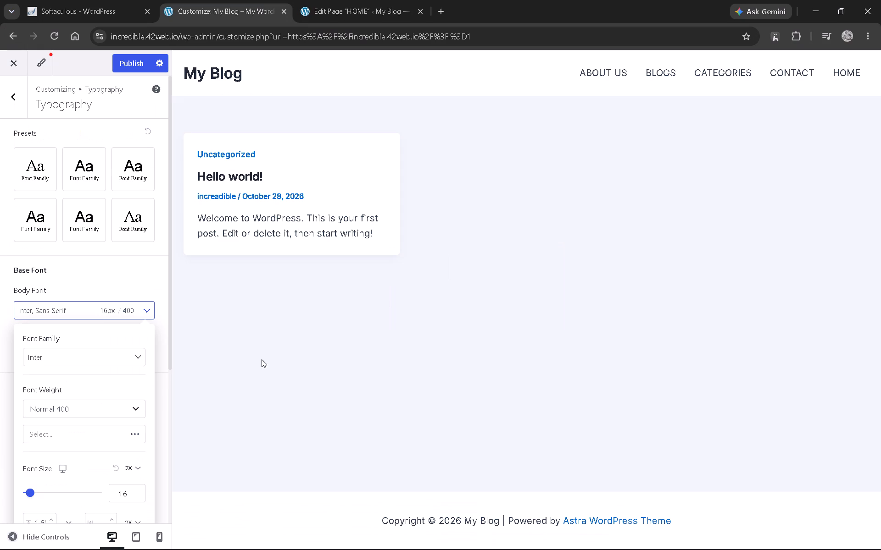
pyautogui.scroll(-2, 168, 368)
pyautogui.hotkey('alt', 'Tab')
pyautogui.click(251, 352)
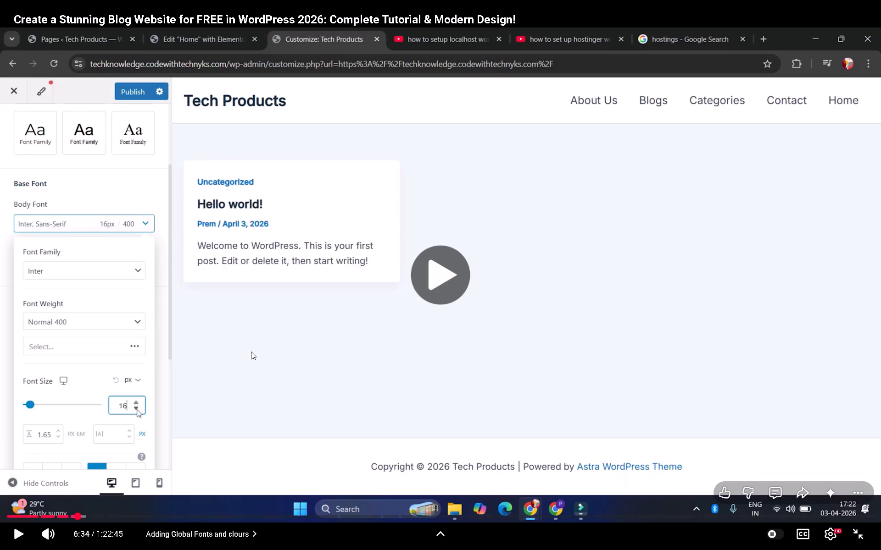
pyautogui.click(251, 352)
pyautogui.hotkey('alt', 'Tab')
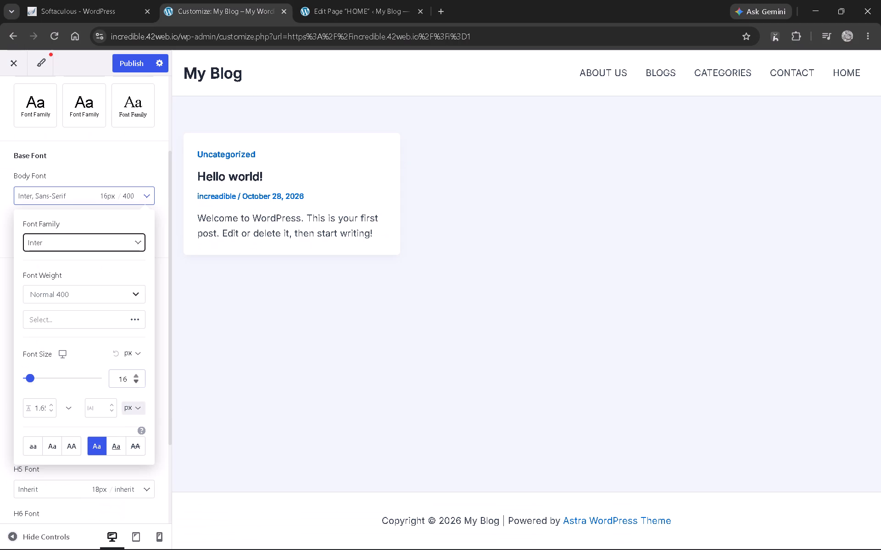
pyautogui.click(136, 384)
pyautogui.doubleClick(136, 380)
# Examine the tutorial's part on the Heading Font settings and find the same section in the blog's customizer, leaving the Body Font options.
pyautogui.hotkey('alt', 'Tab')
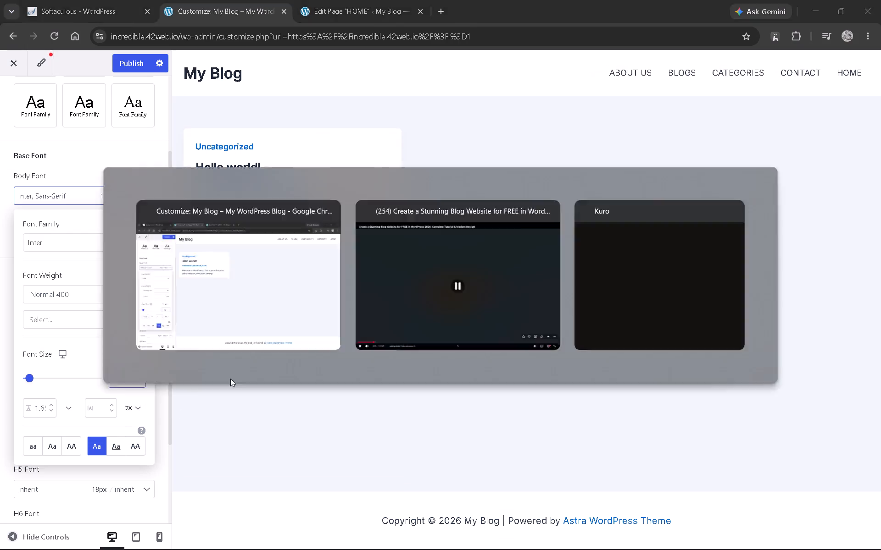
pyautogui.click(235, 379)
pyautogui.click(236, 379)
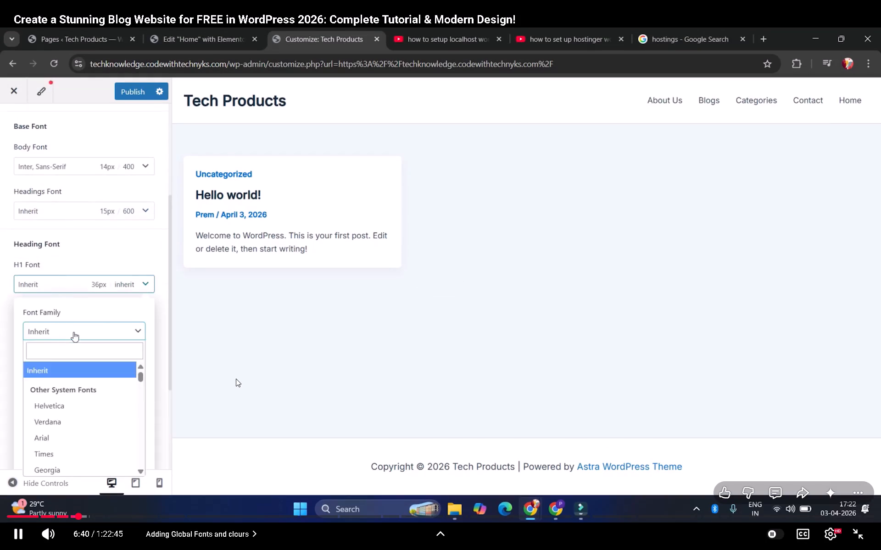
pyautogui.hotkey('alt', 'Tab')
pyautogui.scroll(-1, 97, 355)
pyautogui.click(160, 161)
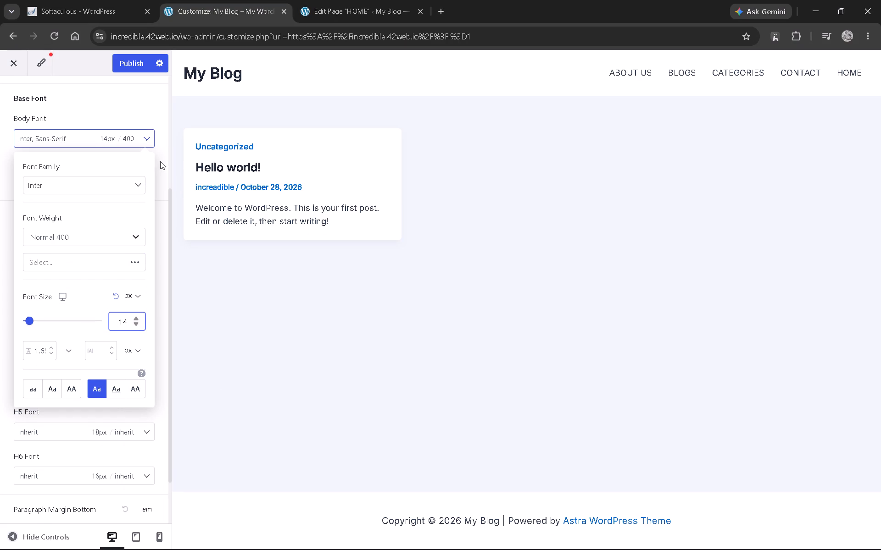
pyautogui.hotkey('alt', 'Tab')
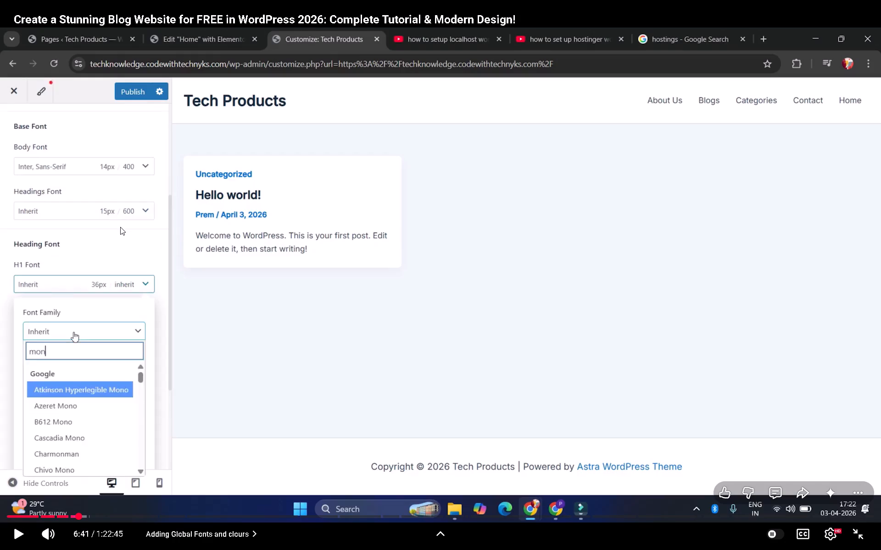
pyautogui.hotkey('alt', 'Tab')
pyautogui.scroll(-1, 120, 227)
pyautogui.hotkey('alt', 'Tab')
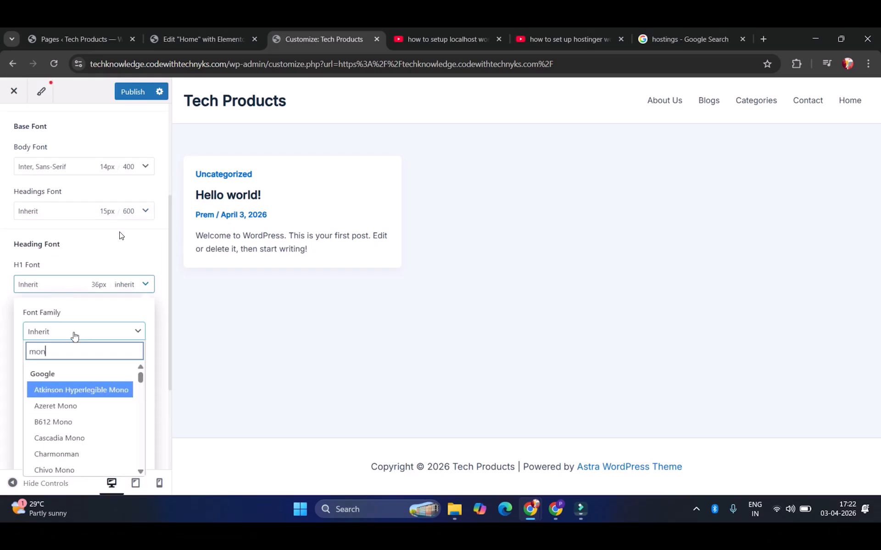
pyautogui.hotkey('alt', 'Tab')
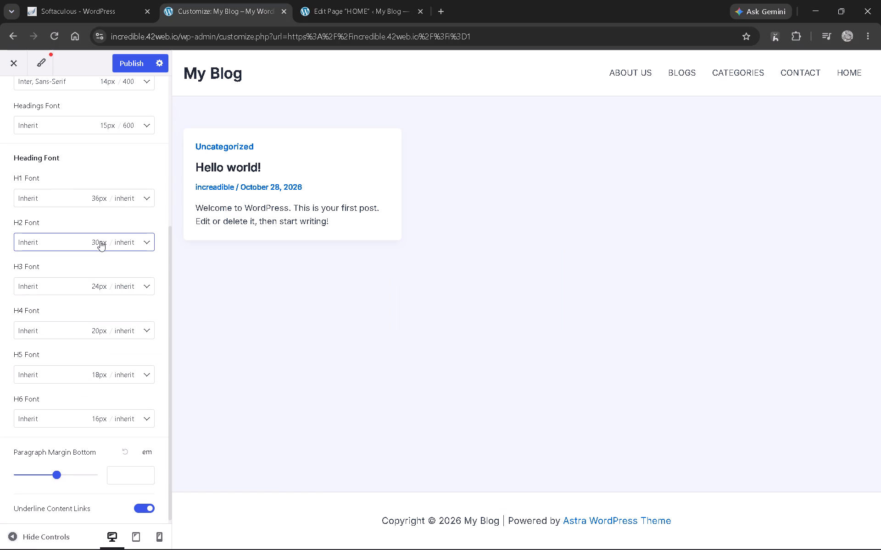
# Set the H1 Font's family to Montserrat, checking the tutorial for the exact font name.
pyautogui.click(108, 201)
pyautogui.hotkey('alt', 'Tab')
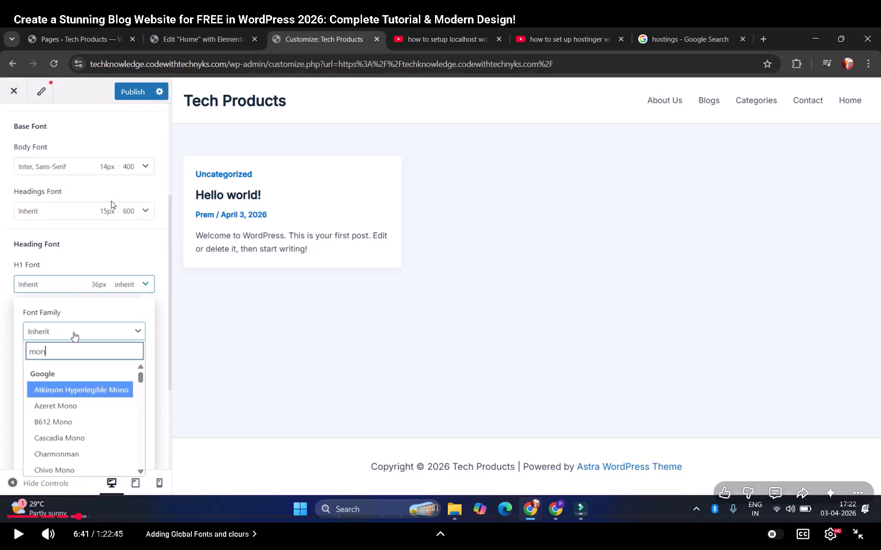
pyautogui.click(110, 205)
pyautogui.hotkey('alt', 'Tab')
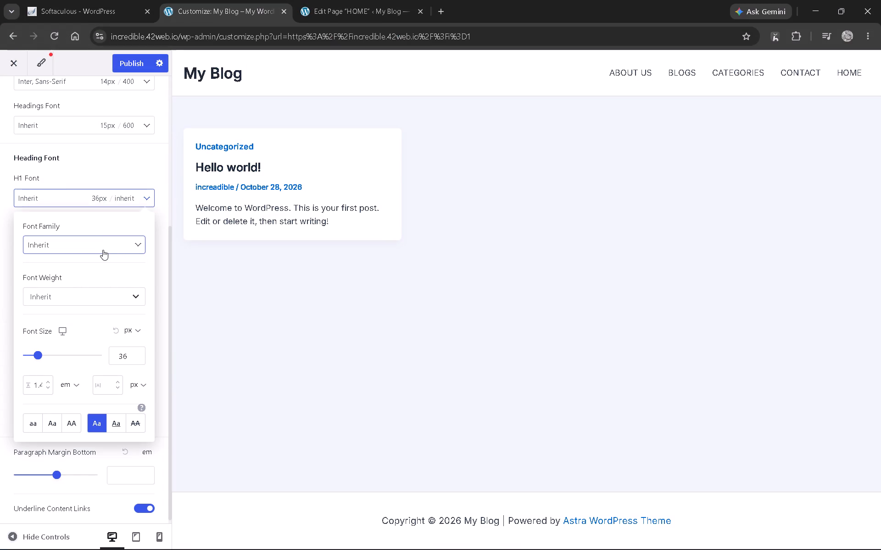
pyautogui.click(103, 244)
pyautogui.click(100, 272)
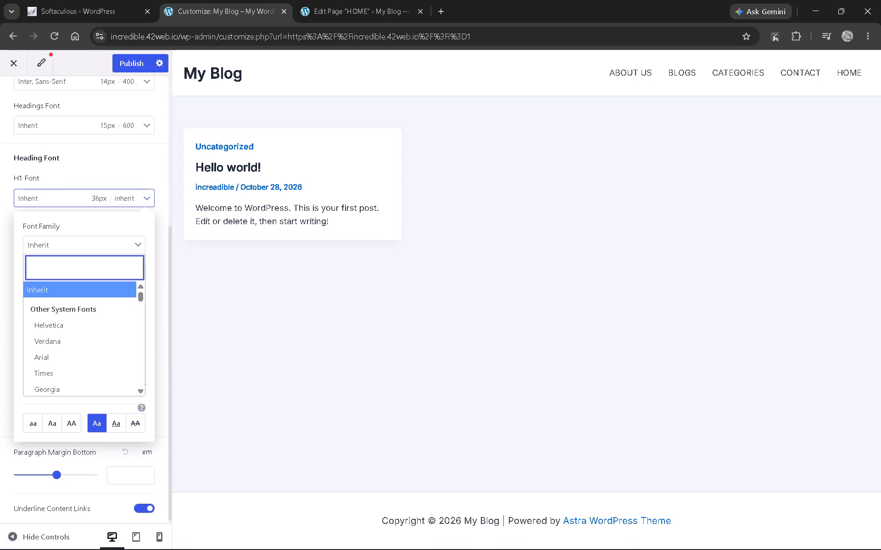
pyautogui.write('monster')
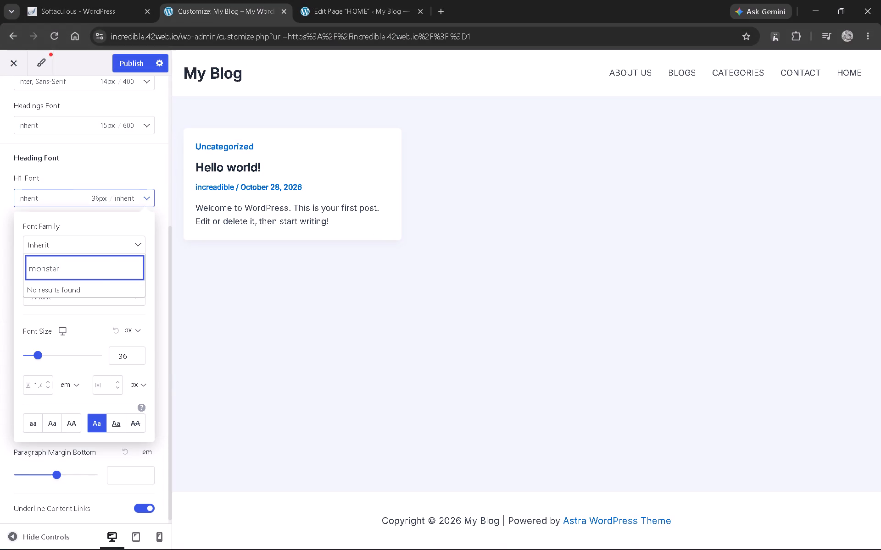
pyautogui.hotkey('alt', 'Tab')
pyautogui.click(164, 297)
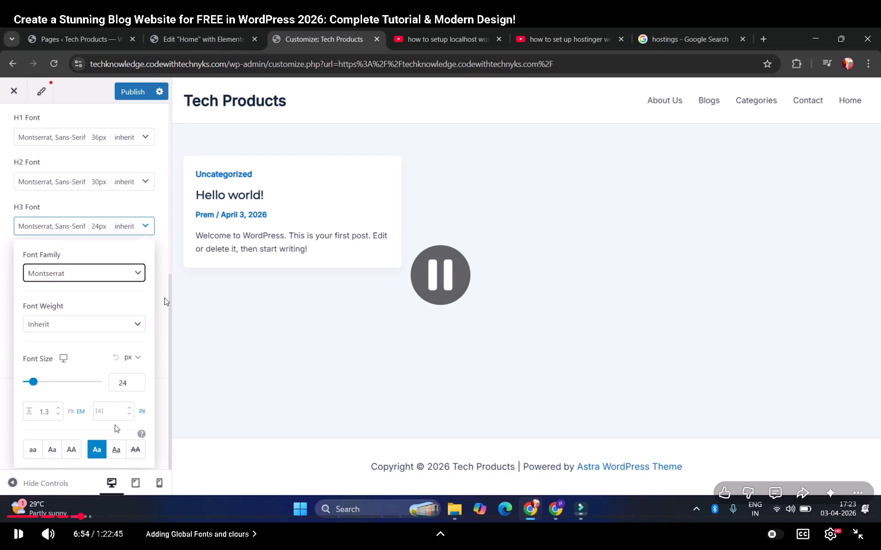
pyautogui.hotkey('alt', 'Tab')
pyautogui.press('BackSpace')
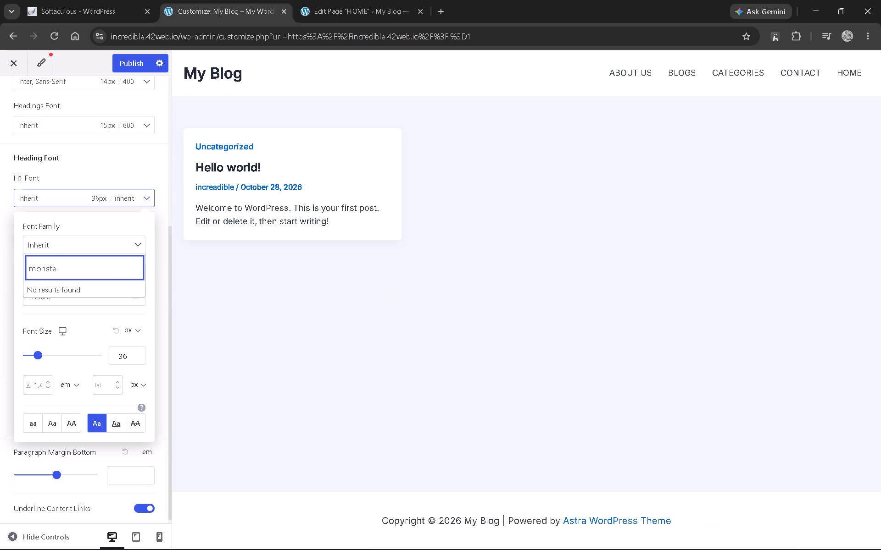
pyautogui.press('BackSpace')
pyautogui.hotkey('alt', 'Tab')
pyautogui.hotkey('alt', 'Tab')
pyautogui.press('BackSpace')
pyautogui.press('BackSpace')
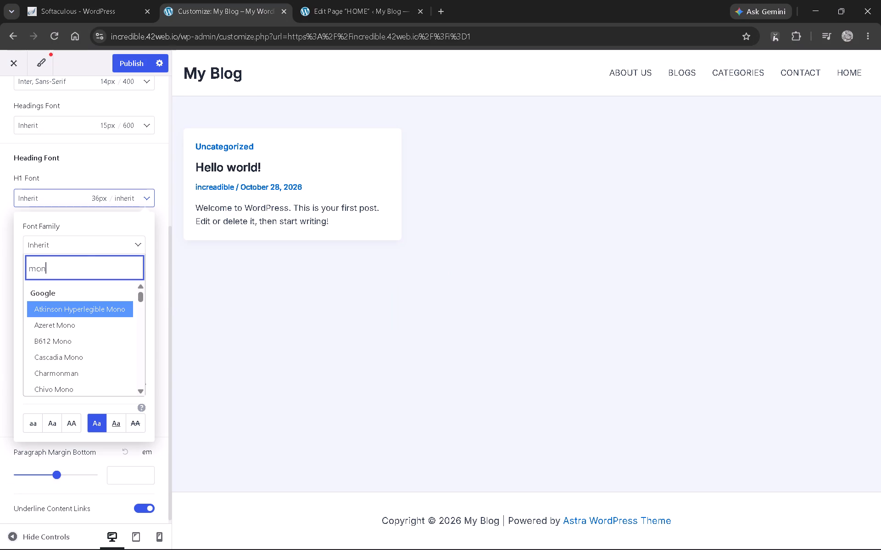
pyautogui.press('t')
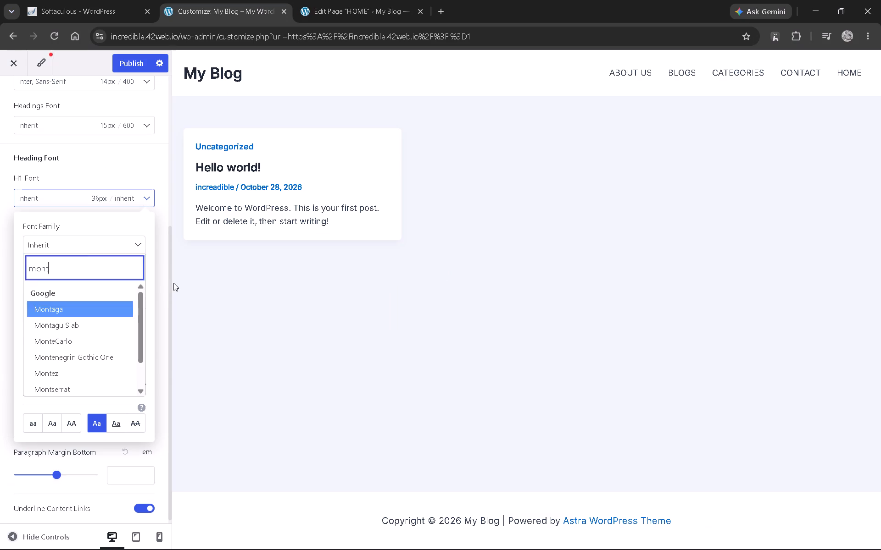
pyautogui.hotkey('alt', 'Tab')
pyautogui.hotkey('alt', 'Tab')
pyautogui.write('serr')
pyautogui.click(114, 306)
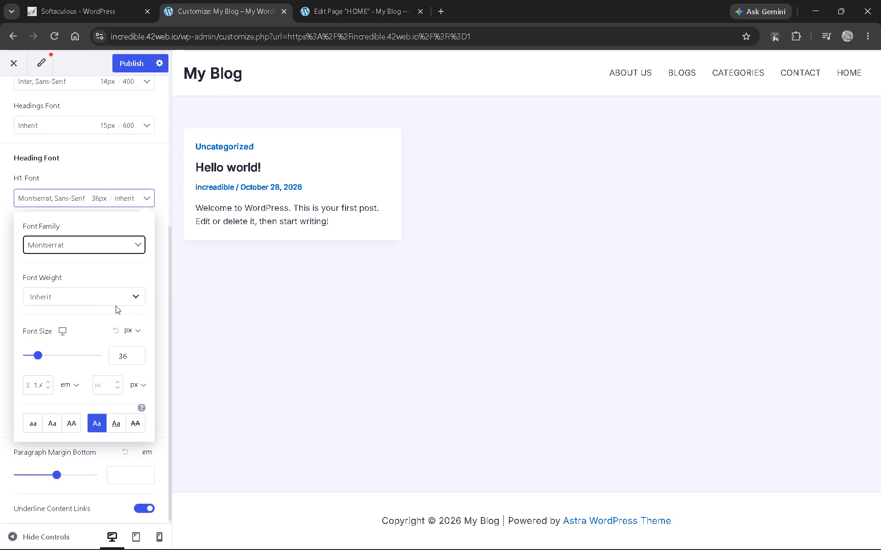
# Check the tutorial's H2 and H3 font settings, and set the H2 Font's family to Montserrat.
pyautogui.hotkey('alt', 'Tab')
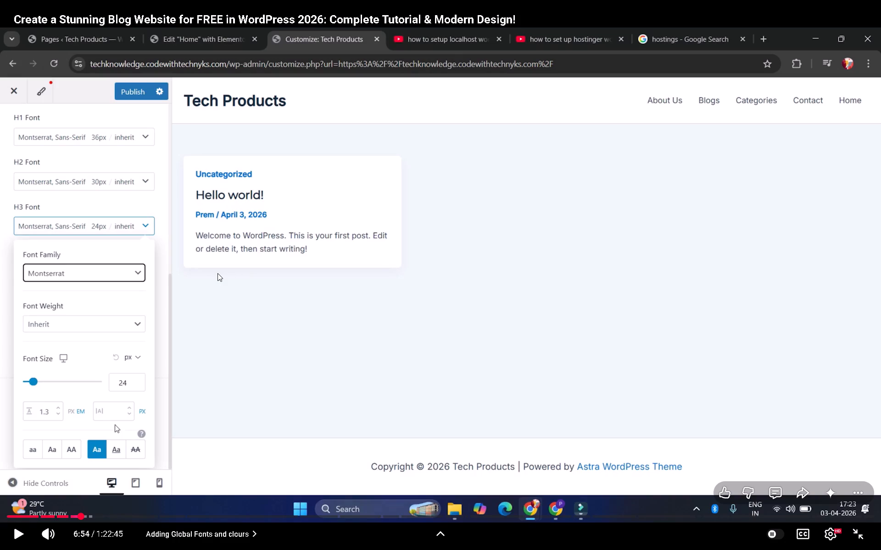
pyautogui.click(217, 273)
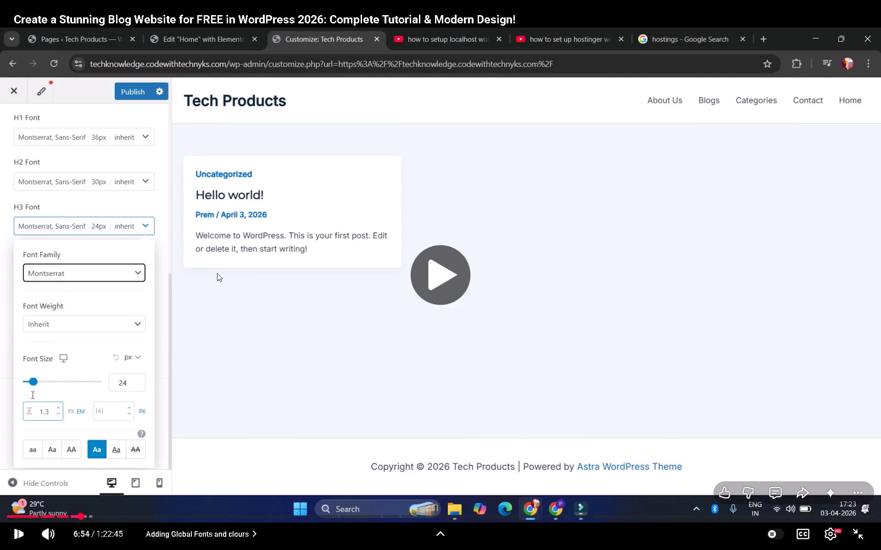
pyautogui.click(217, 273)
pyautogui.hotkey('alt', 'Tab')
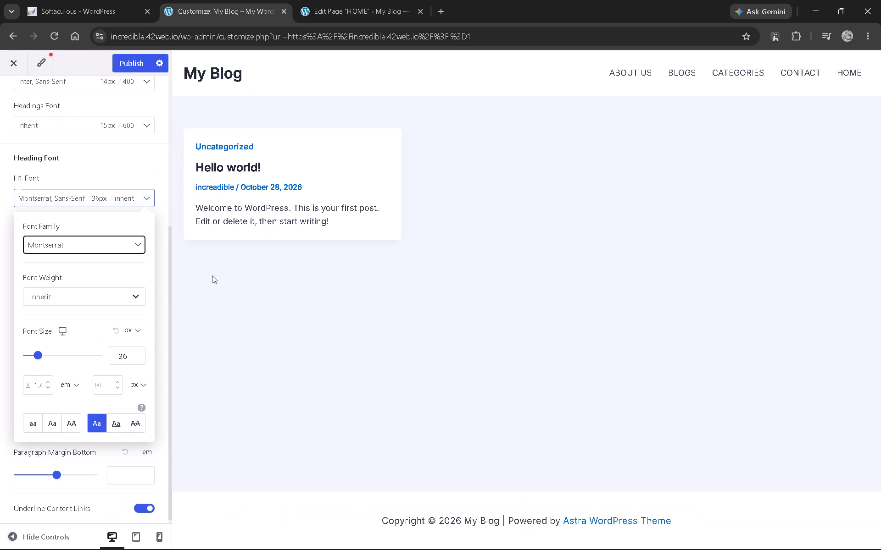
pyautogui.click(162, 252)
pyautogui.click(75, 246)
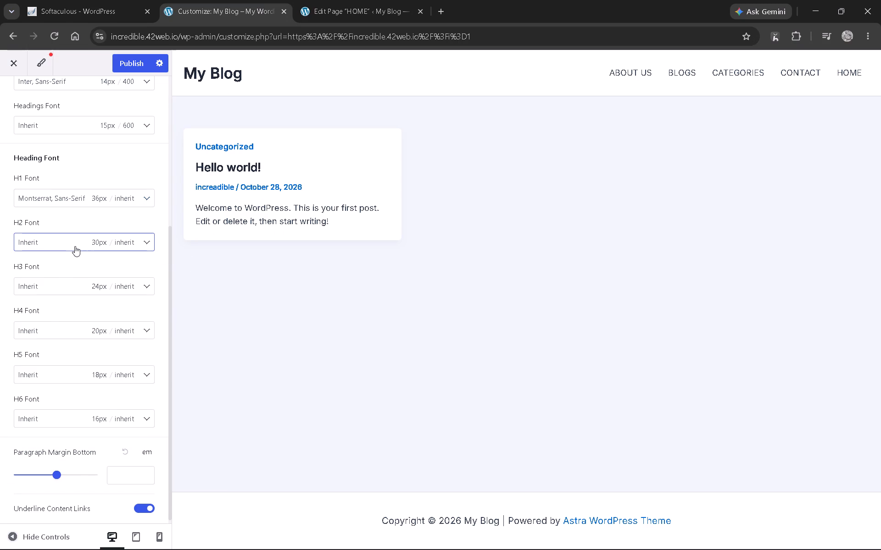
pyautogui.click(79, 286)
pyautogui.write('mon')
pyautogui.write('st')
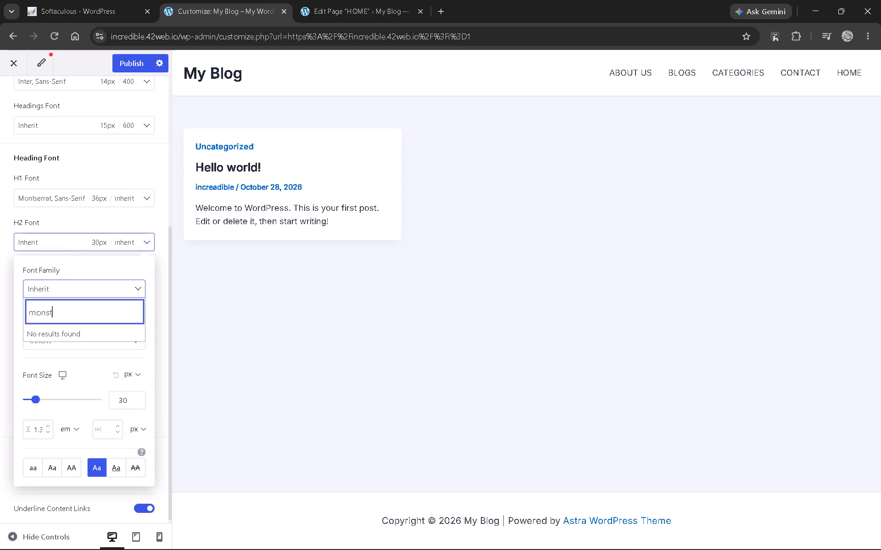
pyautogui.press('BackSpace')
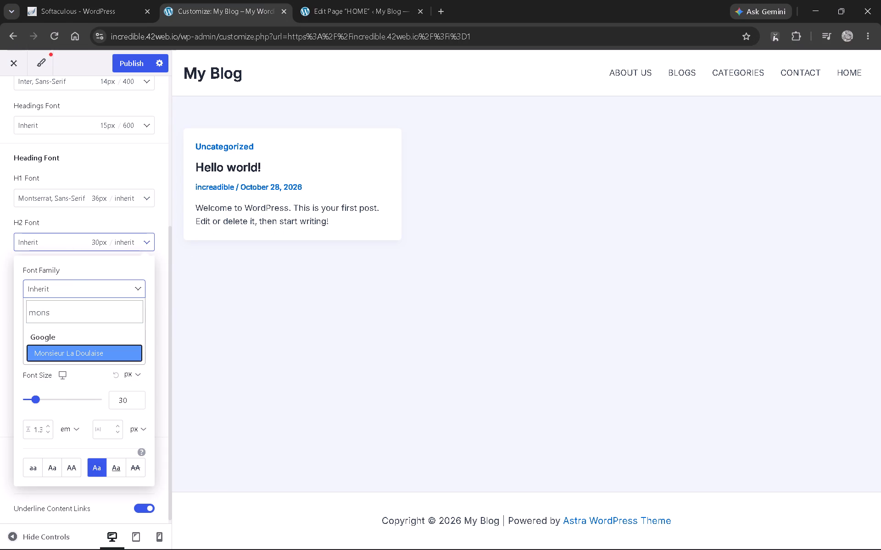
pyautogui.press('BackSpace')
pyautogui.write('ts')
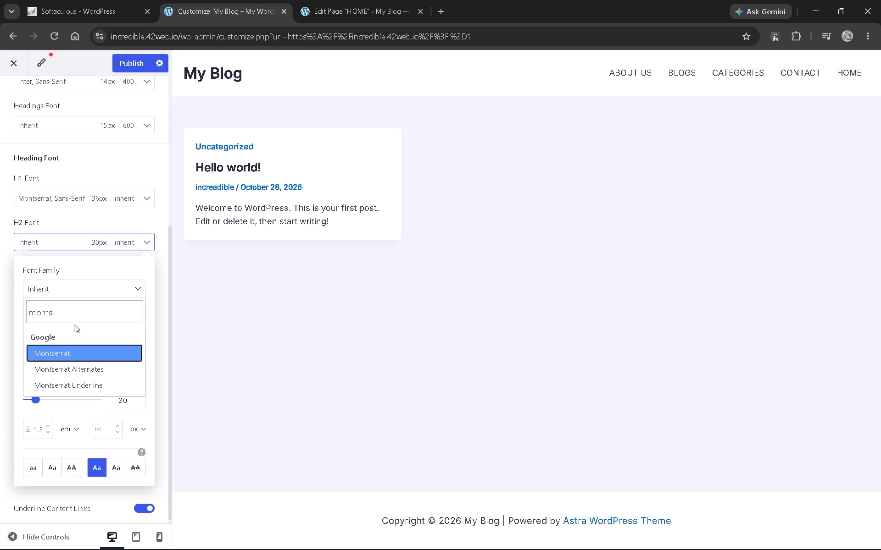
pyautogui.click(77, 352)
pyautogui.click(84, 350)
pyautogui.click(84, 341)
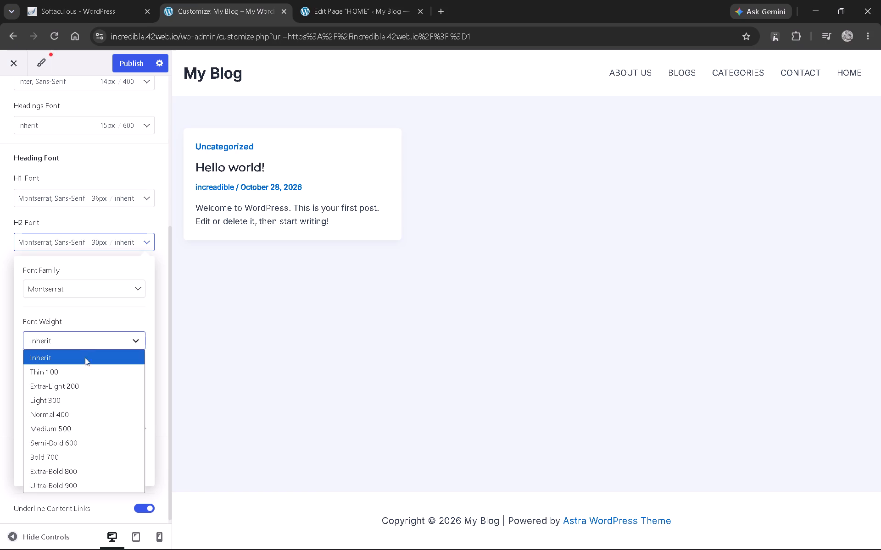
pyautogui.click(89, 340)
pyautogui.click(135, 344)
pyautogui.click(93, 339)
# Set the H3 Font's family to Montserrat in the Heading Font settings.
pyautogui.scroll(-2, 128, 326)
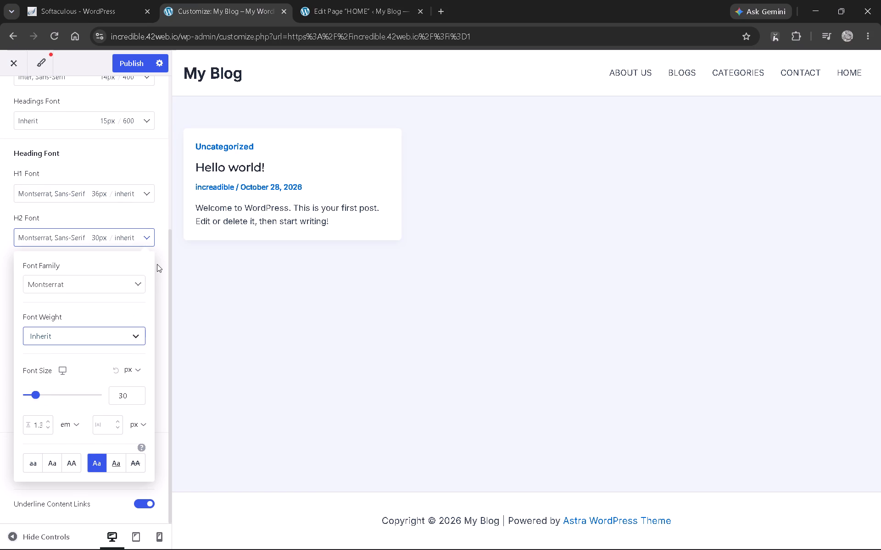
pyautogui.click(160, 262)
pyautogui.click(61, 281)
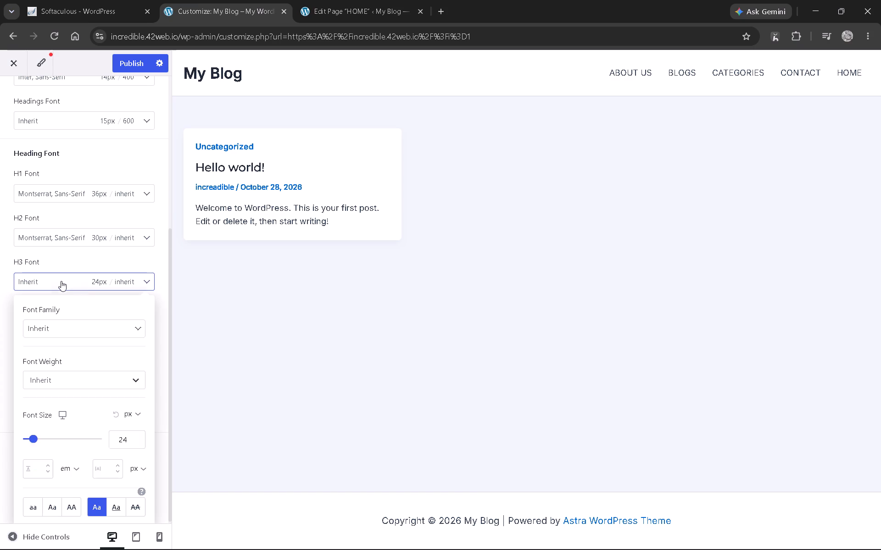
pyautogui.click(83, 326)
pyautogui.click(79, 352)
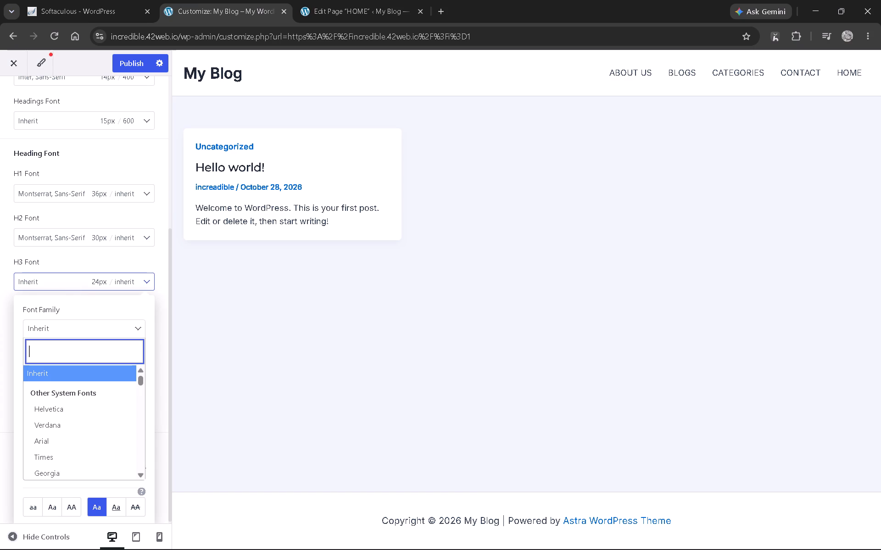
pyautogui.write('monts')
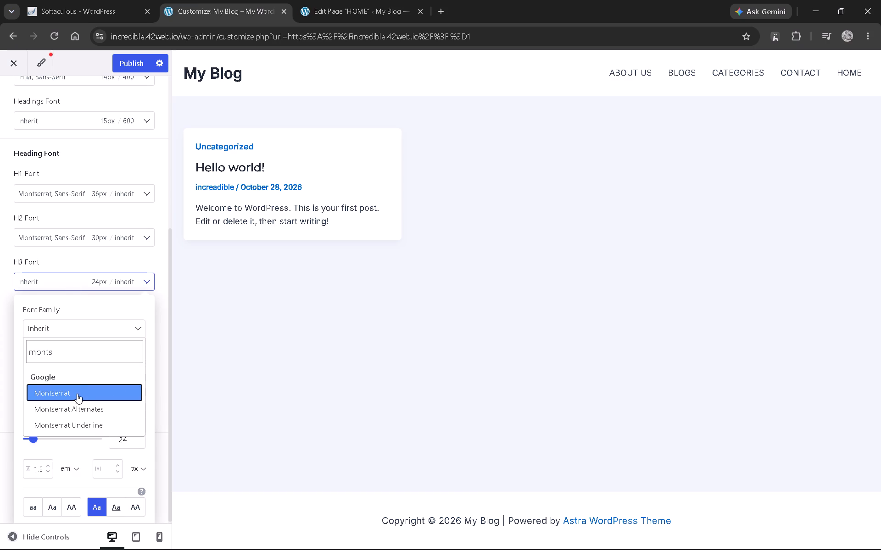
pyautogui.click(78, 390)
# Watch the tutorial's move from heading fonts to the global Colors settings.
pyautogui.hotkey('alt', 'Tab')
pyautogui.click(297, 364)
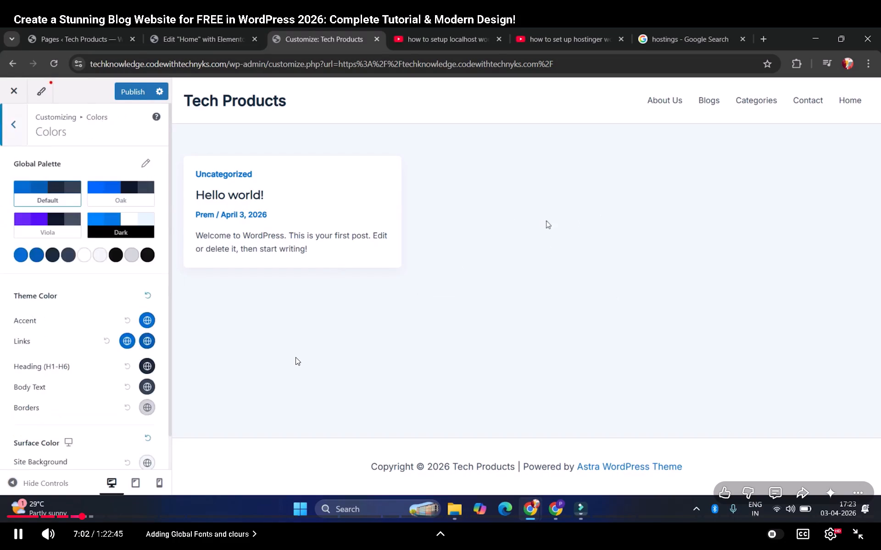
pyautogui.press('Left')
pyautogui.press('Left')
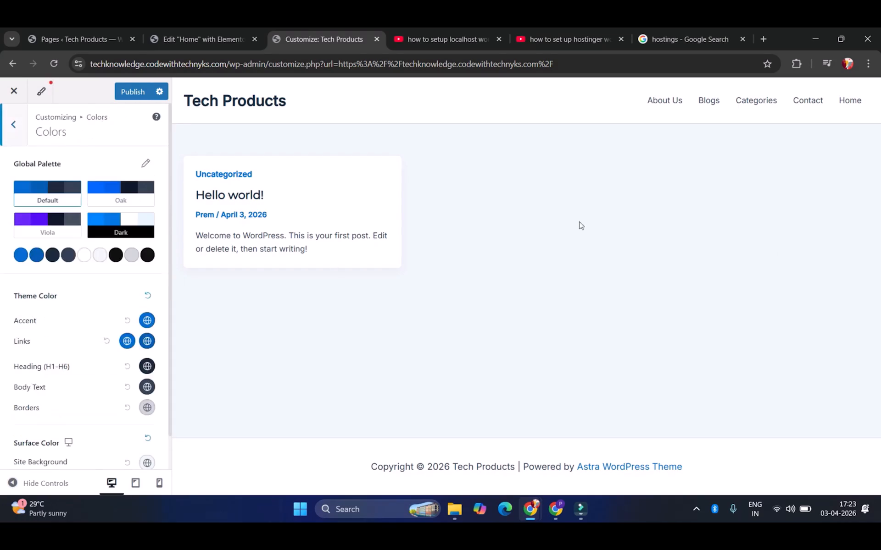
pyautogui.press('space')
pyautogui.hotkey('alt', 'Tab')
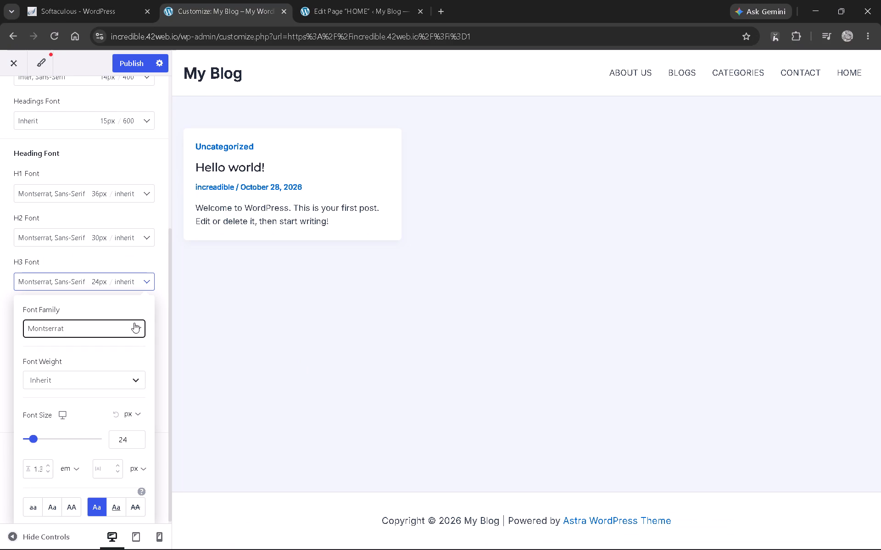
# Close the H3 Font options, look over the Typography settings, and open the Global Colors settings in the blog's customizer.
pyautogui.click(149, 297)
pyautogui.click(162, 298)
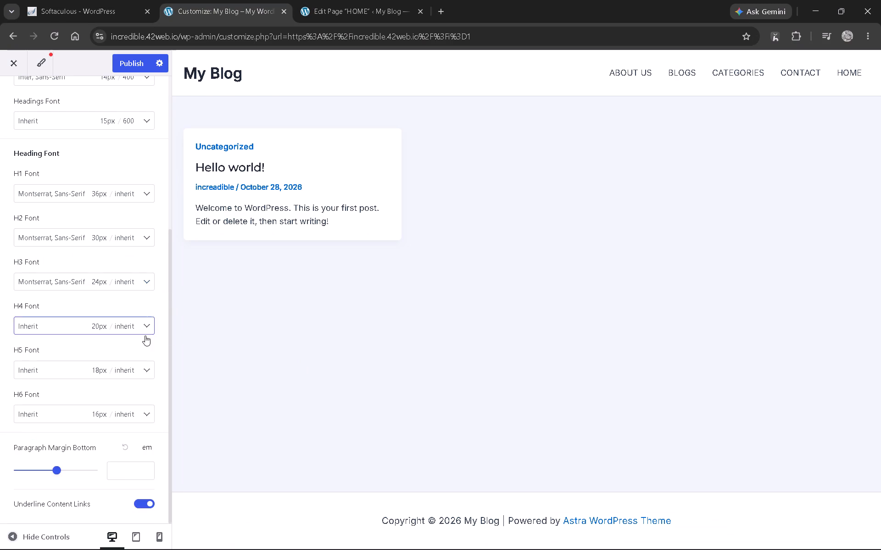
pyautogui.scroll(6, 139, 341)
pyautogui.scroll(-2, 138, 340)
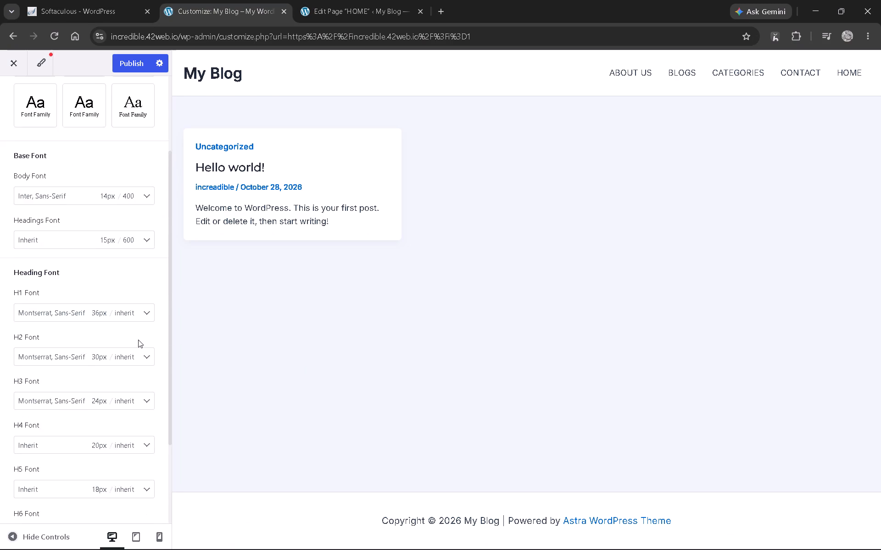
pyautogui.scroll(-4, 138, 340)
pyautogui.scroll(12, 138, 340)
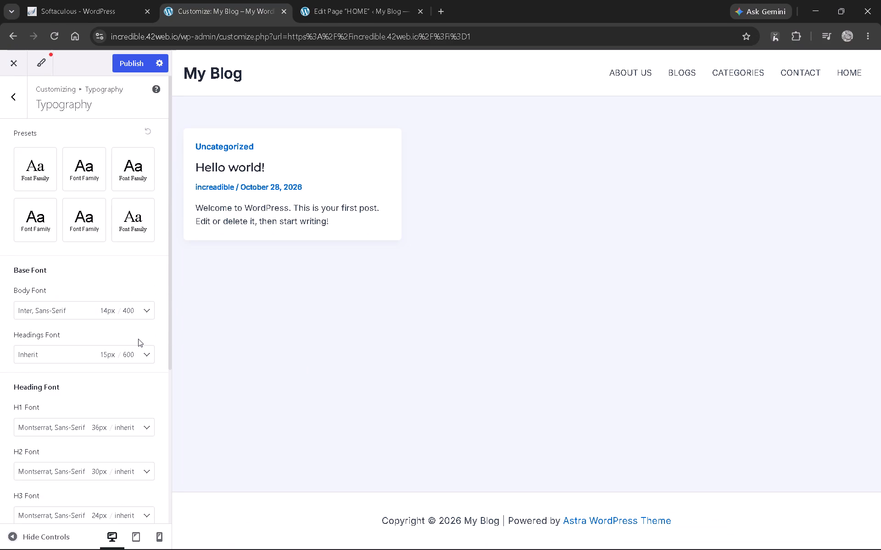
pyautogui.click(11, 103)
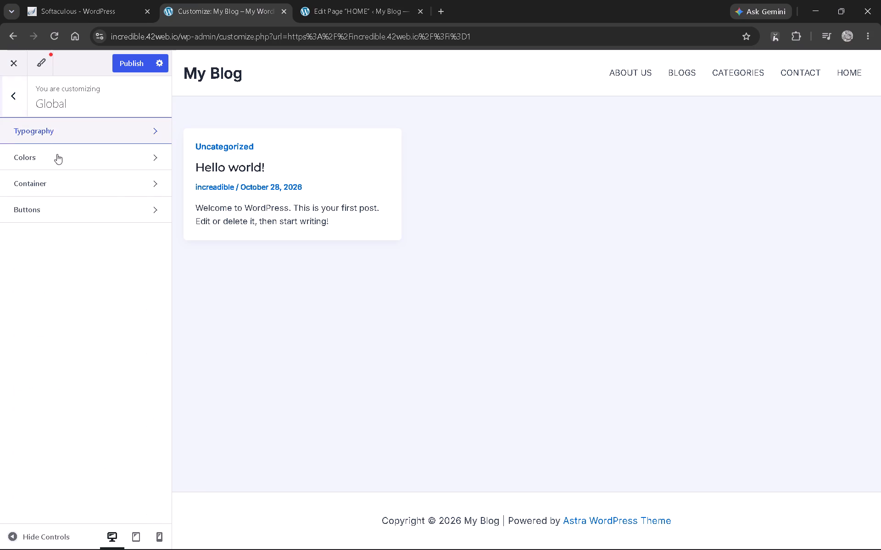
pyautogui.click(61, 164)
# Watch the tutorial's part on the Colors settings, up to the Site Background under Surface Color.
pyautogui.hotkey('alt', 'Tab')
pyautogui.click(154, 236)
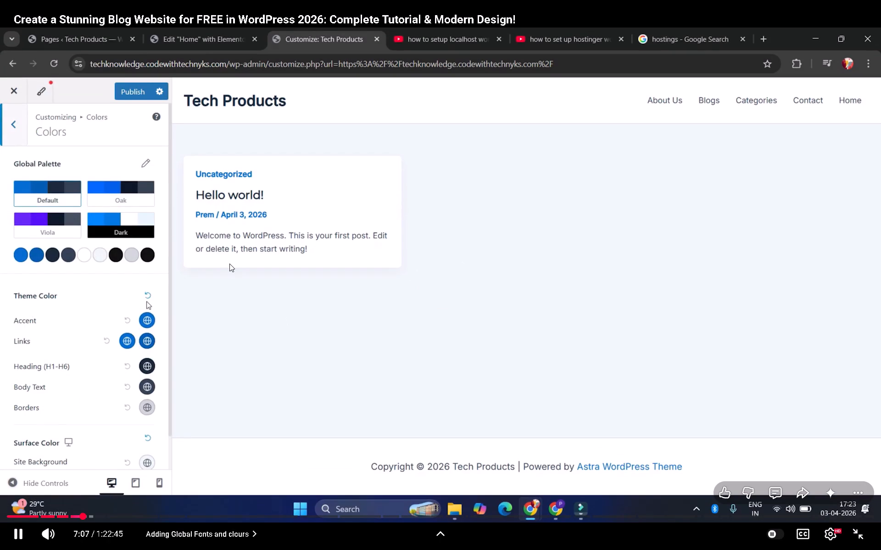
pyautogui.click(229, 264)
pyautogui.hotkey('alt', 'Tab')
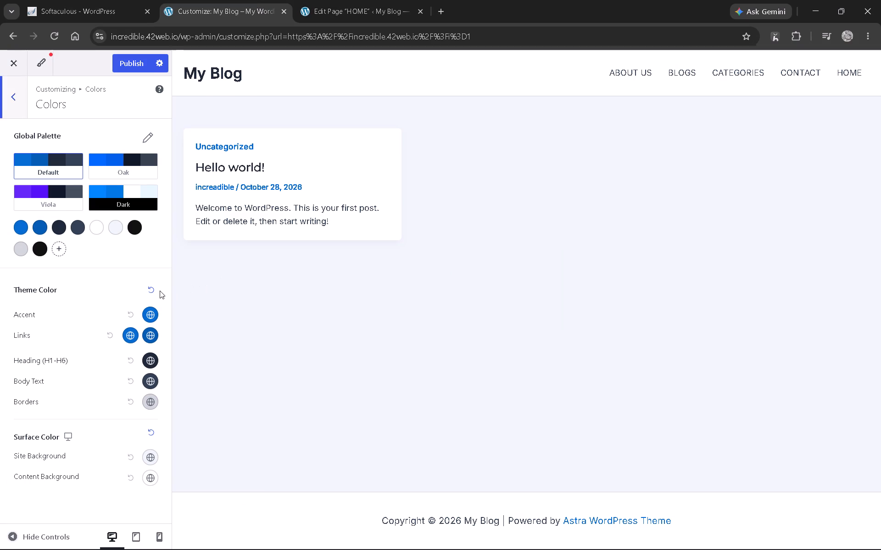
pyautogui.hotkey('alt', 'Tab')
pyautogui.click(218, 287)
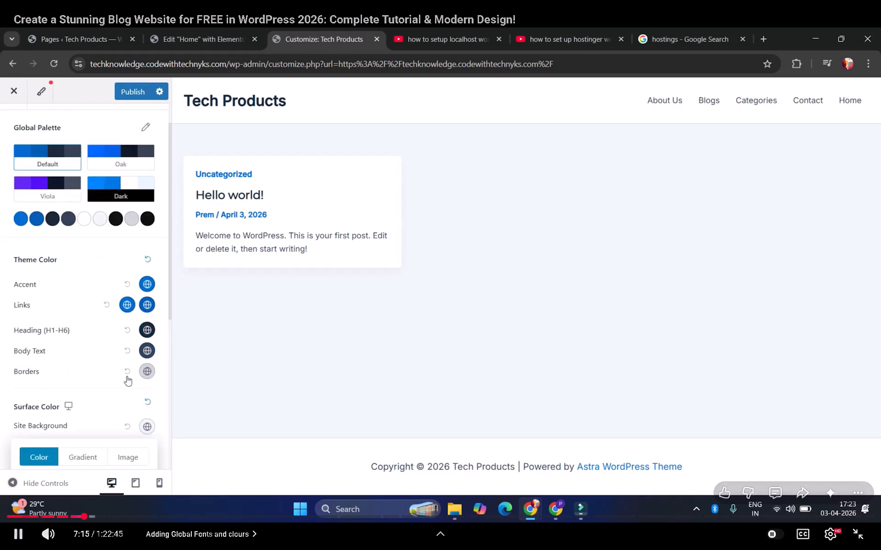
pyautogui.click(218, 287)
pyautogui.hotkey('alt', 'Tab')
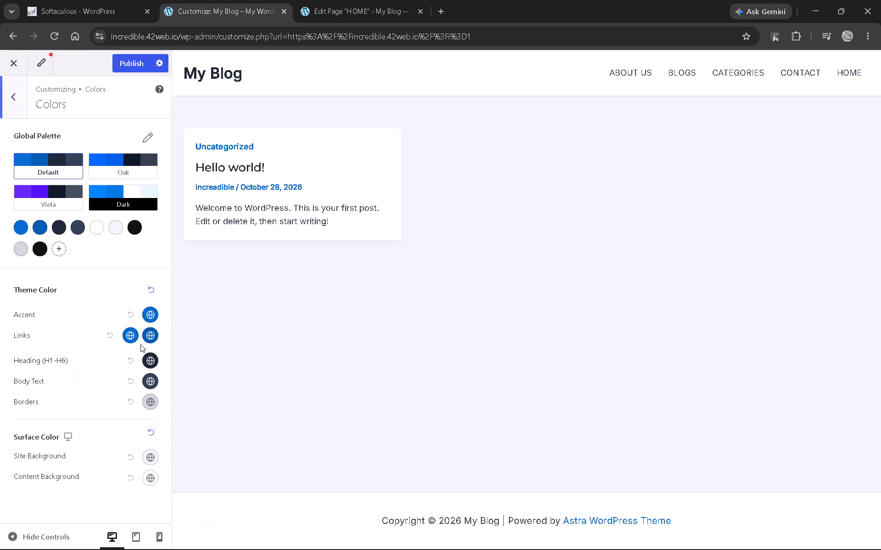
# Set the Site Background under Surface Color to a near-white shade, trying grey, red and dark shades along the way.
pyautogui.scroll(-6, 129, 345)
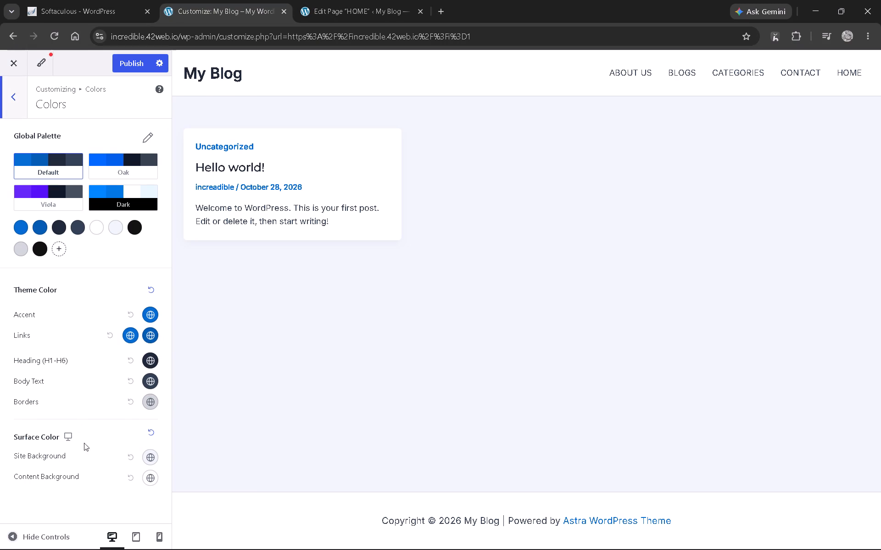
pyautogui.click(85, 453)
pyautogui.click(151, 456)
pyautogui.scroll(-2, 136, 417)
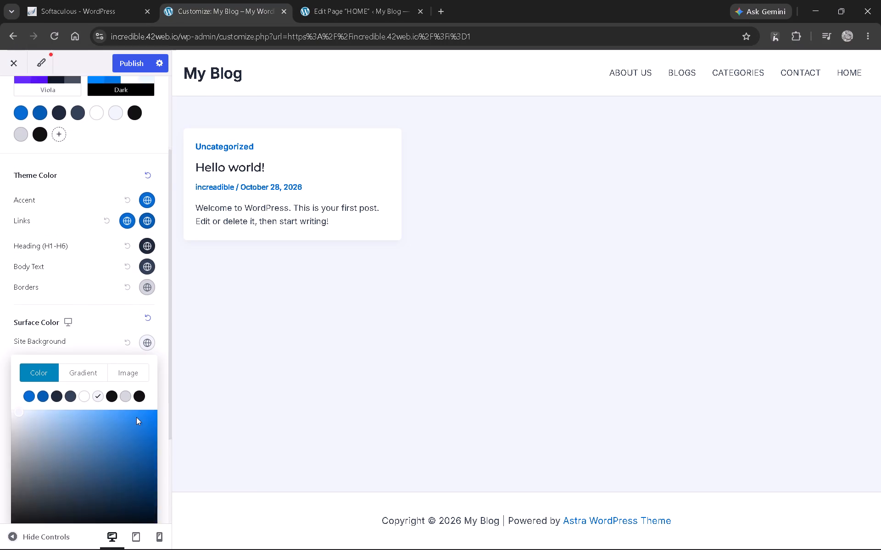
pyautogui.scroll(-1, 136, 417)
pyautogui.moveTo(18, 354); pyautogui.dragTo(13, 362)
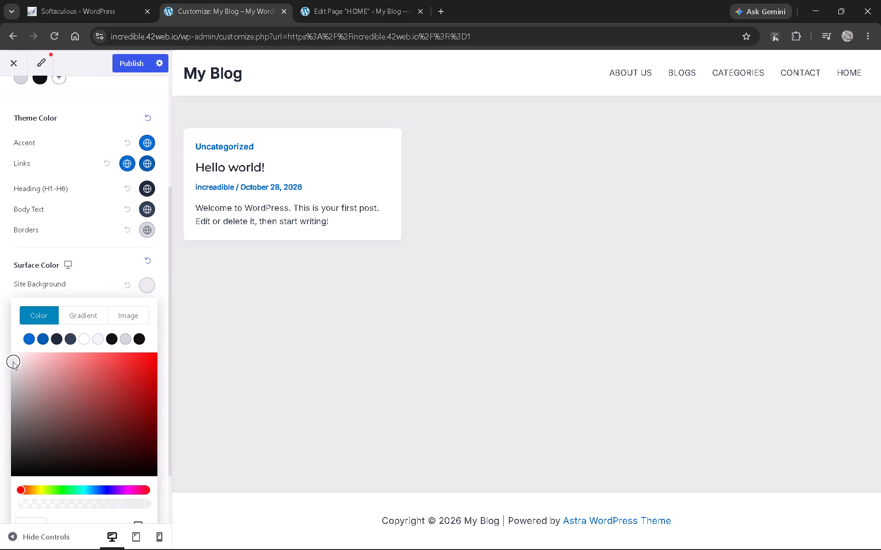
pyautogui.moveTo(13, 362); pyautogui.dragTo(18, 404)
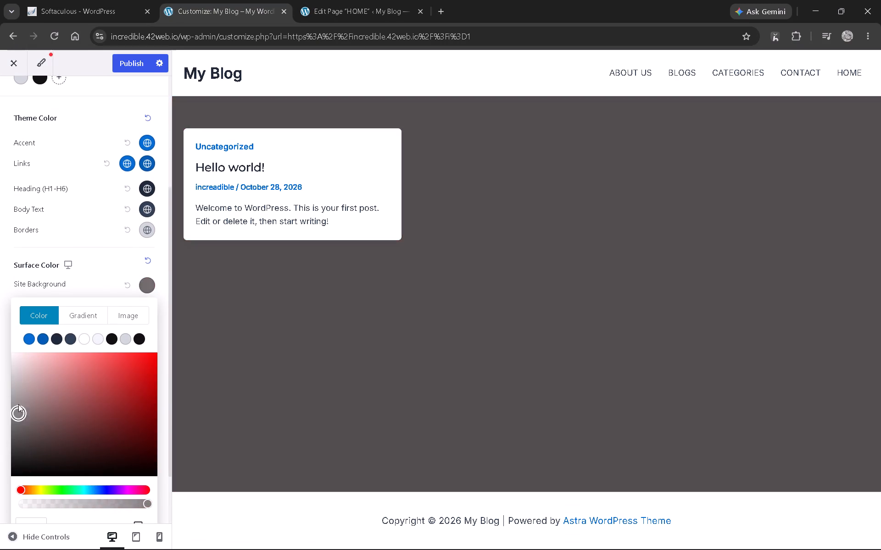
pyautogui.moveTo(18, 404); pyautogui.dragTo(6, 444)
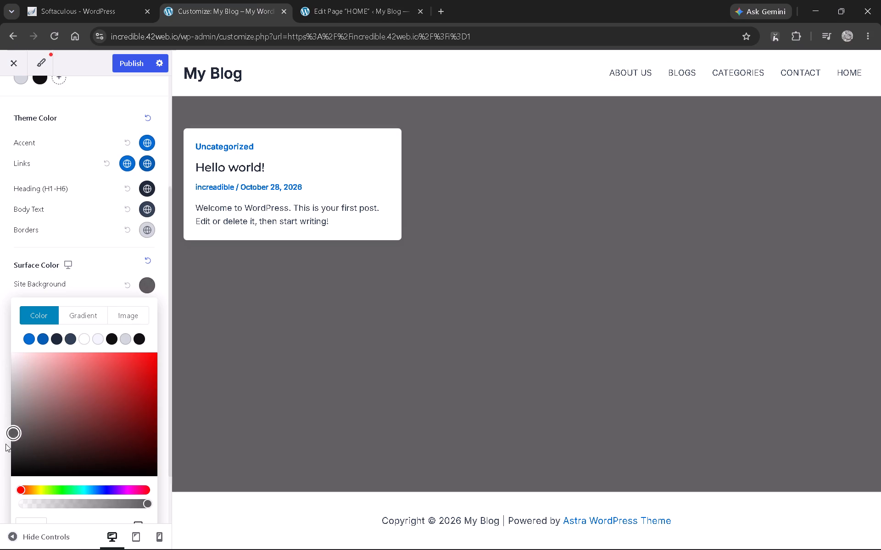
pyautogui.moveTo(6, 444); pyautogui.dragTo(129, 356)
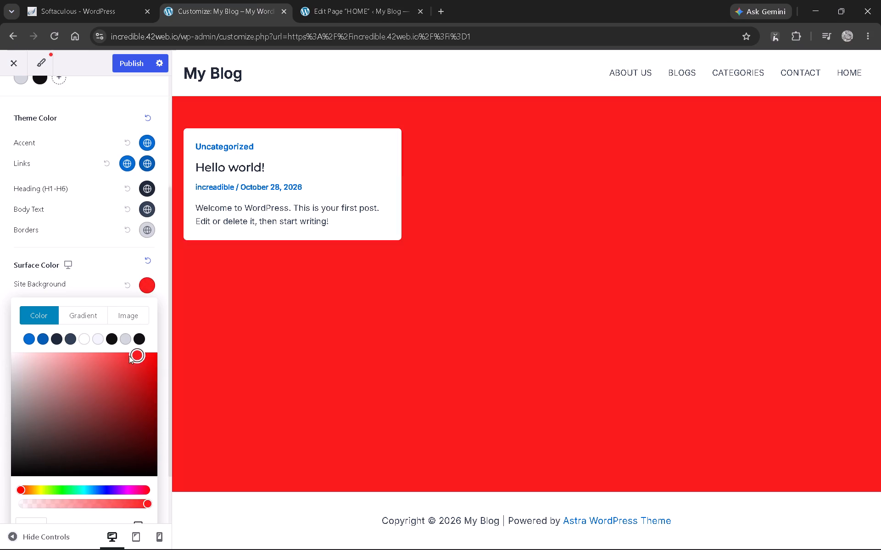
pyautogui.moveTo(129, 356); pyautogui.dragTo(0, 476)
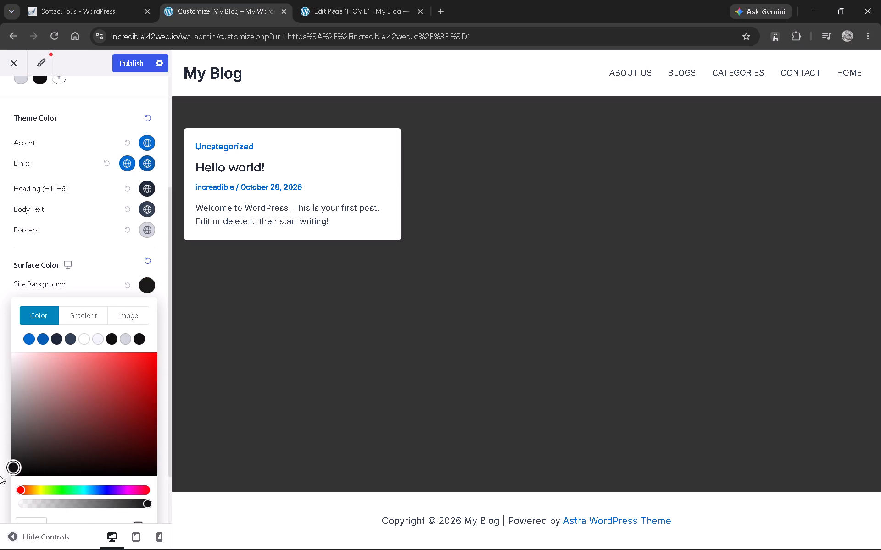
pyautogui.moveTo(0, 476); pyautogui.dragTo(0, 357)
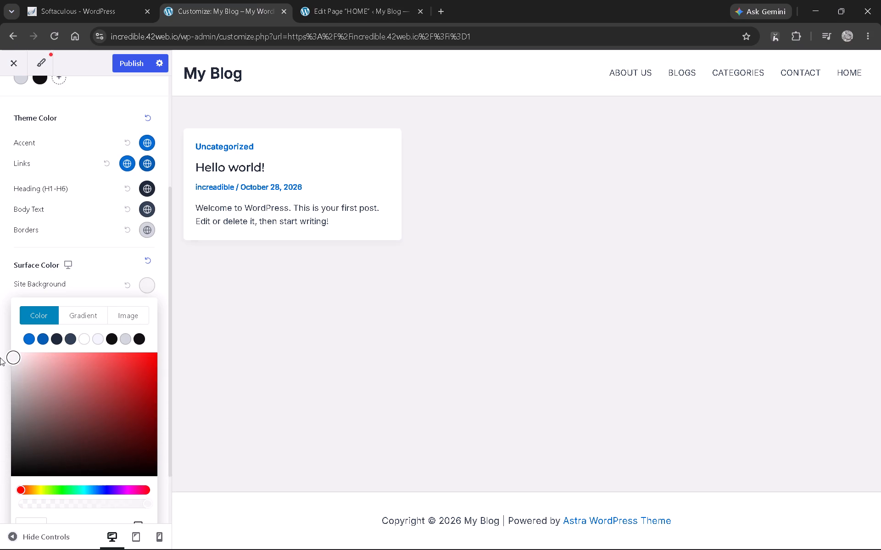
pyautogui.moveTo(0, 357); pyautogui.dragTo(0, 356)
# Check what the tutorial does after the background color and leave Colors for the customizer's top level.
pyautogui.hotkey('alt', 'Tab')
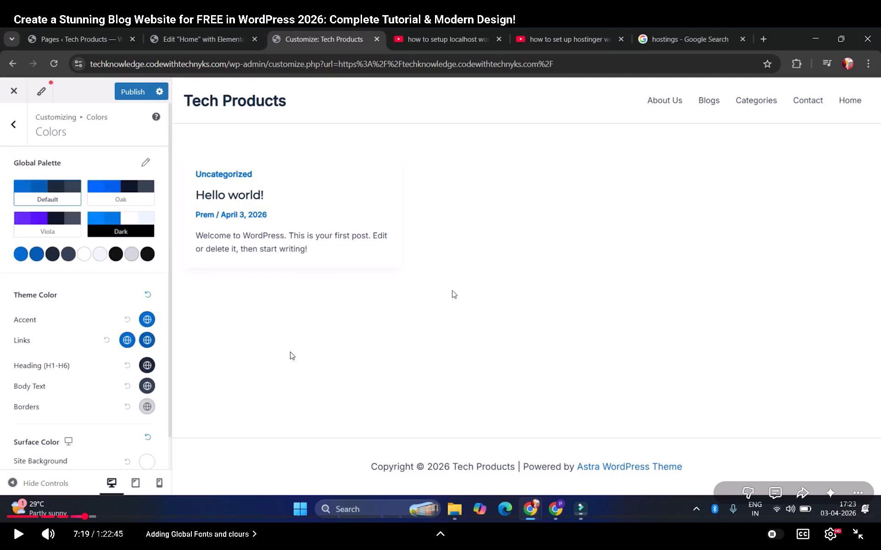
pyautogui.click(290, 352)
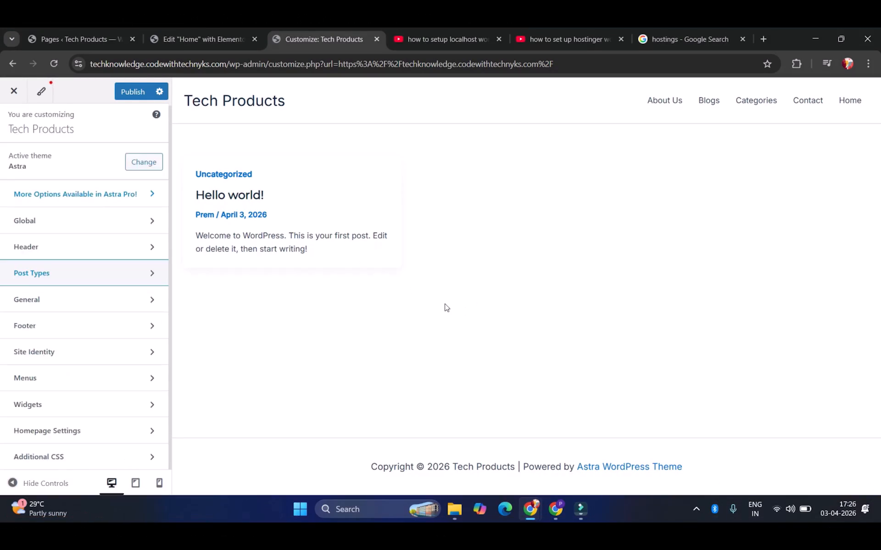
pyautogui.click(290, 352)
pyautogui.hotkey('alt', 'Tab')
pyautogui.scroll(3, 116, 225)
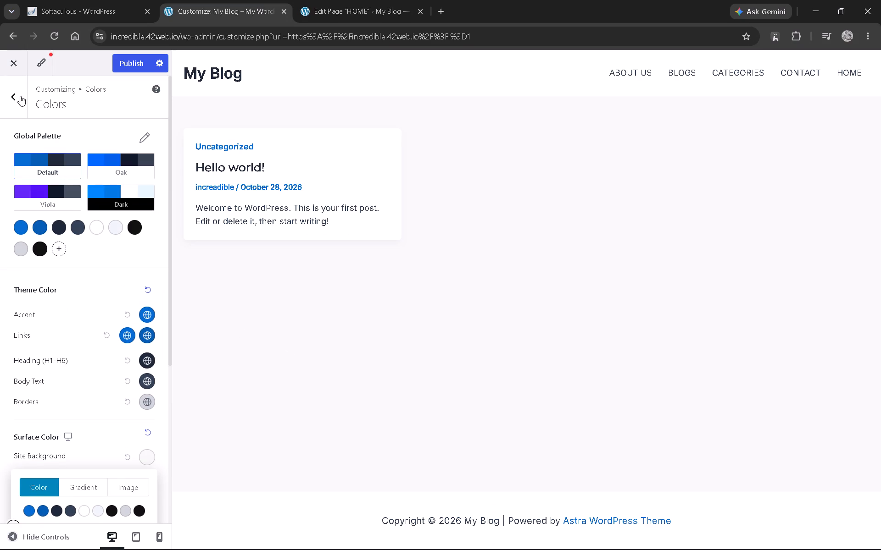
pyautogui.click(12, 91)
pyautogui.hotkey('alt', 'Tab')
pyautogui.click(272, 320)
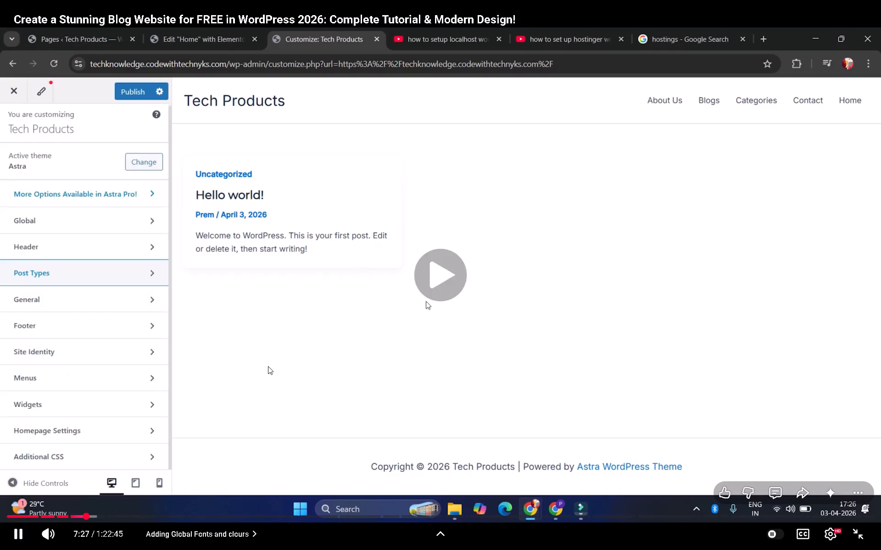
pyautogui.hotkey('alt', 'Tab')
pyautogui.click(7, 111)
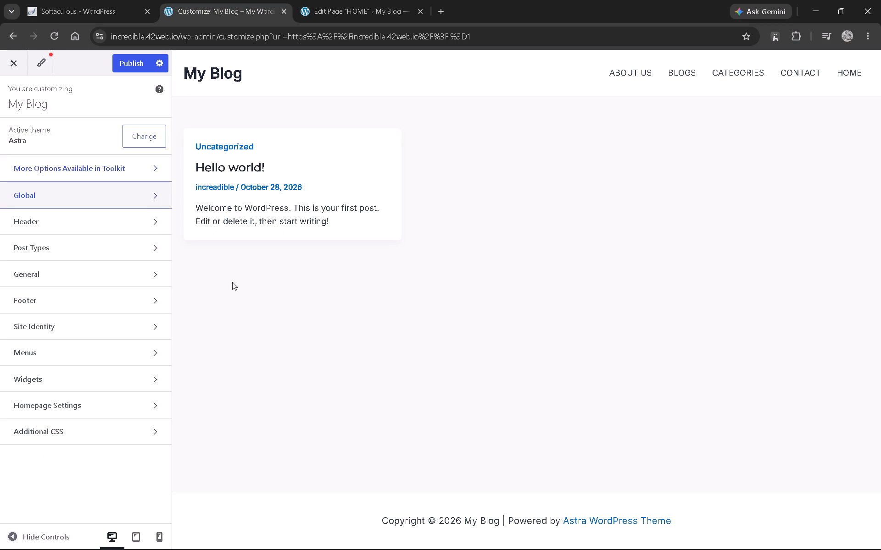
# Check the end of the tutorial's global fonts and colors part, and publish the blog's customizer changes.
pyautogui.hotkey('alt', 'Tab')
pyautogui.press('Left')
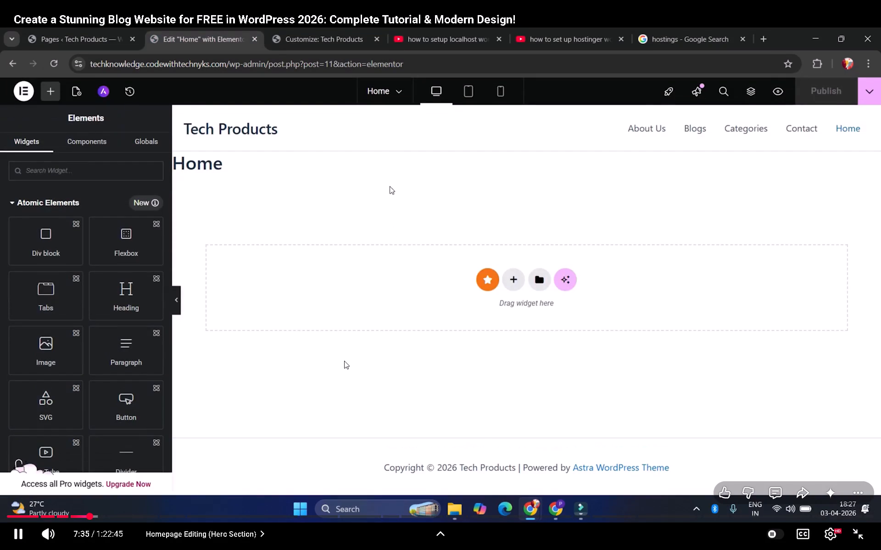
pyautogui.scroll(1, 344, 361)
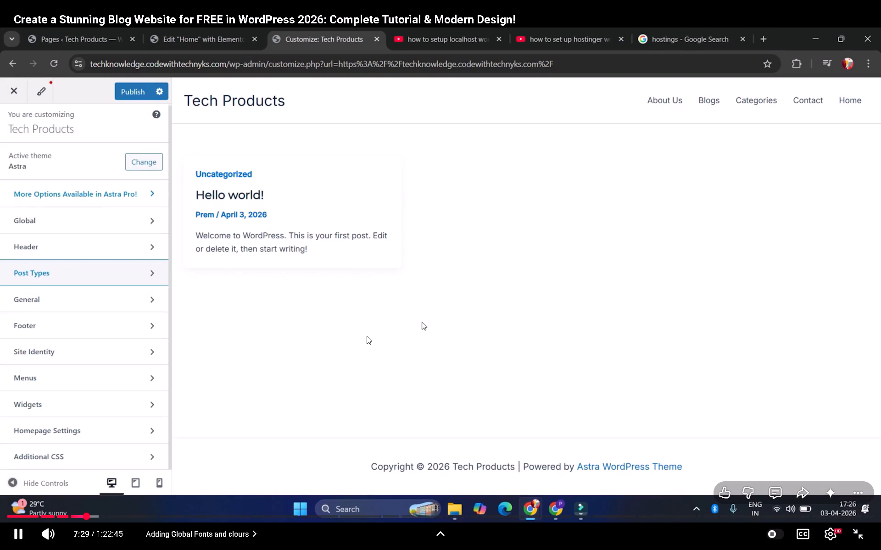
pyautogui.click(367, 336)
pyautogui.hotkey('alt', 'Tab')
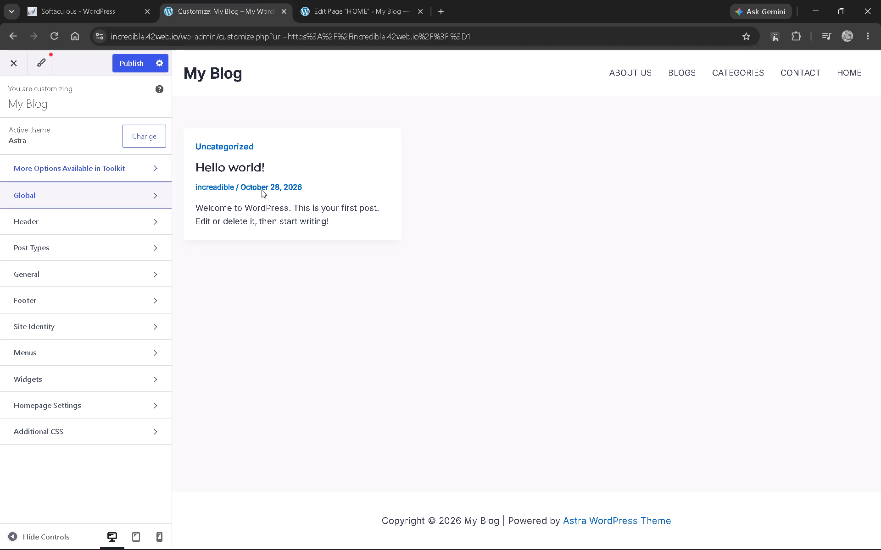
pyautogui.click(133, 64)
# Watch the start of the tutorial's homepage editing part and open the blog's HOME page in the Elementor editor.
pyautogui.hotkey('alt', 'Tab')
pyautogui.click(246, 267)
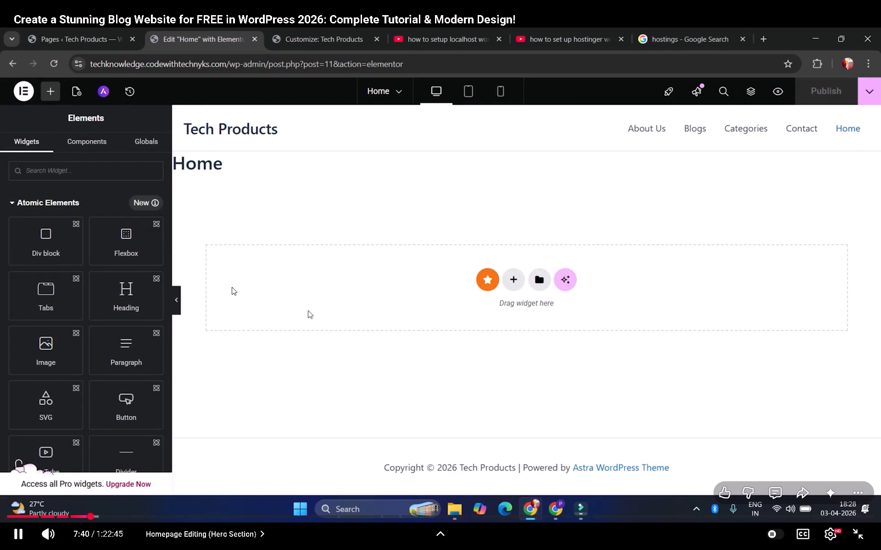
pyautogui.click(220, 312)
pyautogui.hotkey('alt', 'Tab')
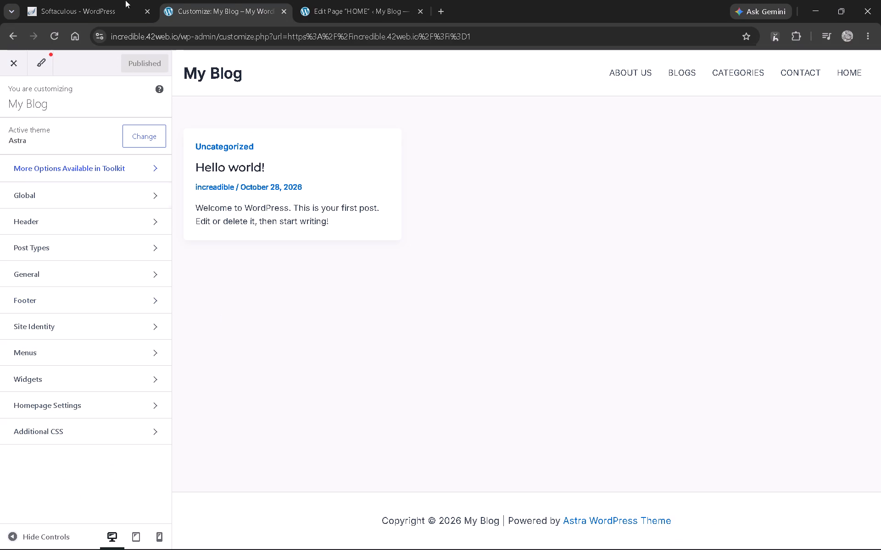
pyautogui.click(342, 0)
pyautogui.hotkey('alt', 'Tab')
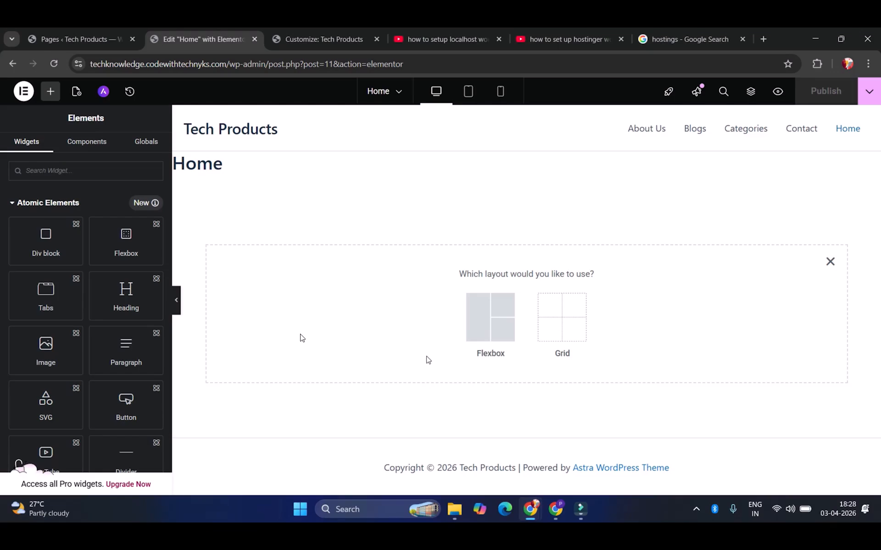
pyautogui.hotkey('alt', 'Tab')
pyautogui.click(195, 72)
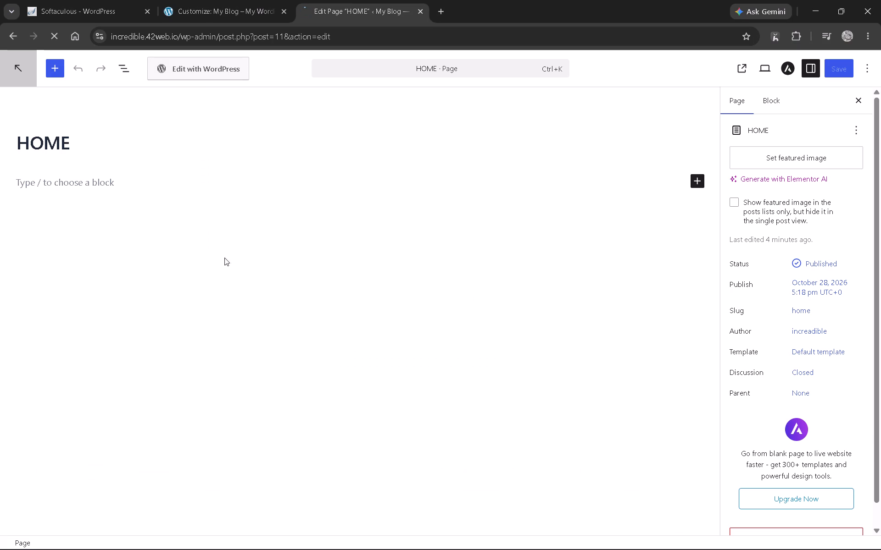
# Watch the tutorial's homepage editing part up to the Elementor settings page.
pyautogui.hotkey('alt', 'Tab')
pyautogui.click(277, 261)
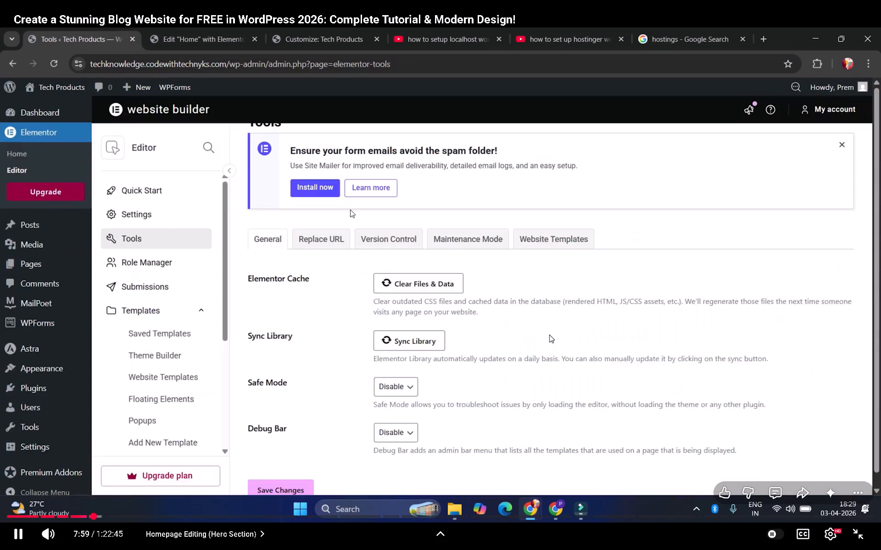
pyautogui.click(350, 209)
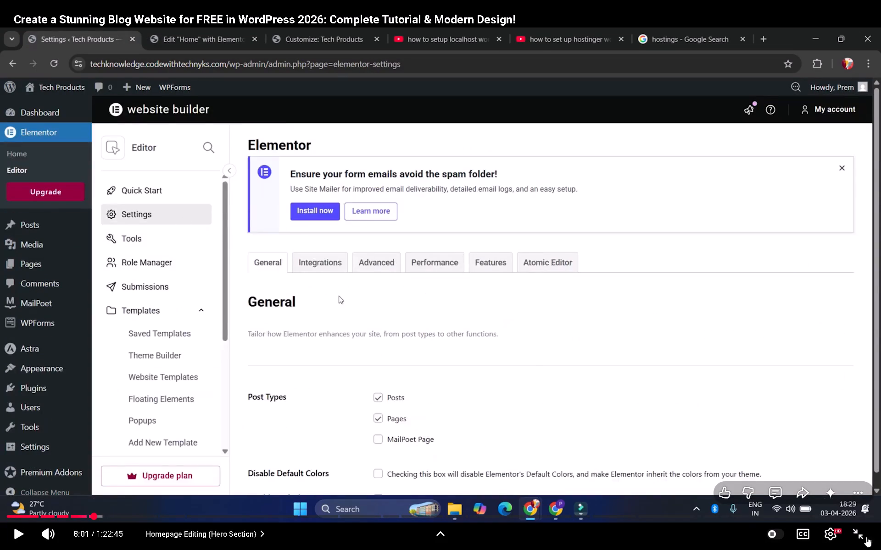
# Set the tutorial video's playback speed to 1.0 and resume playback.
pyautogui.click(838, 530)
pyautogui.click(817, 462)
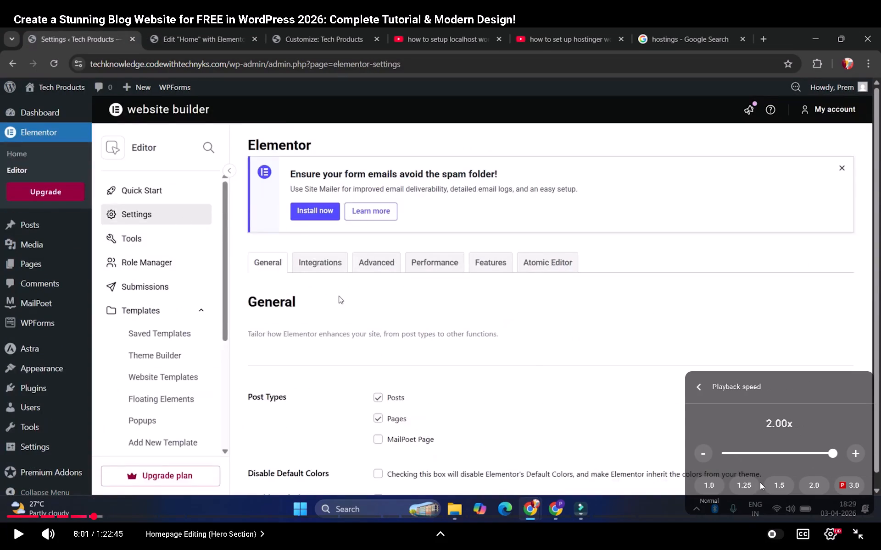
pyautogui.click(712, 481)
pyautogui.click(568, 369)
pyautogui.click(581, 399)
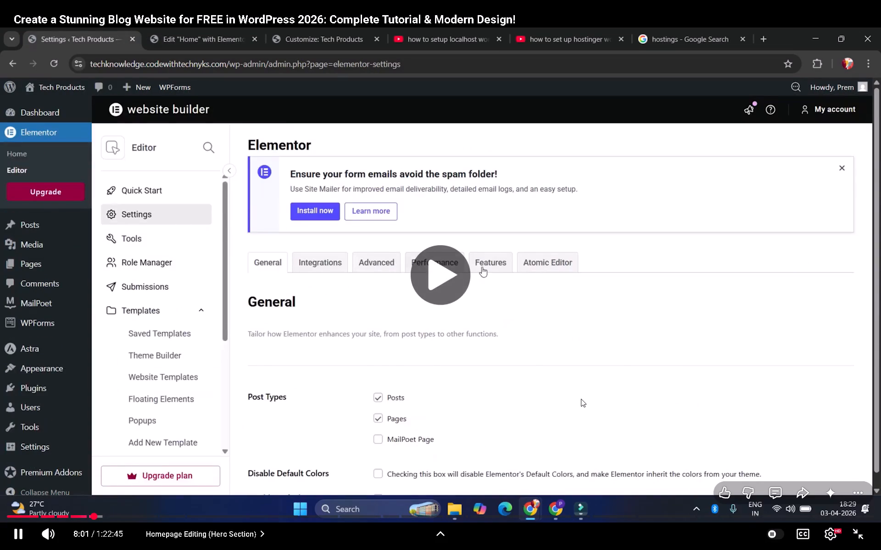
pyautogui.press('Left')
pyautogui.press('Left')
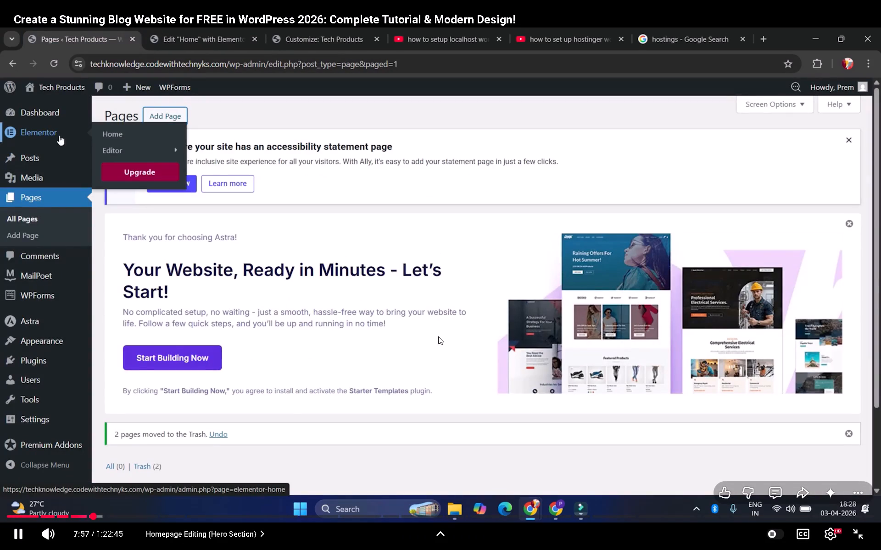
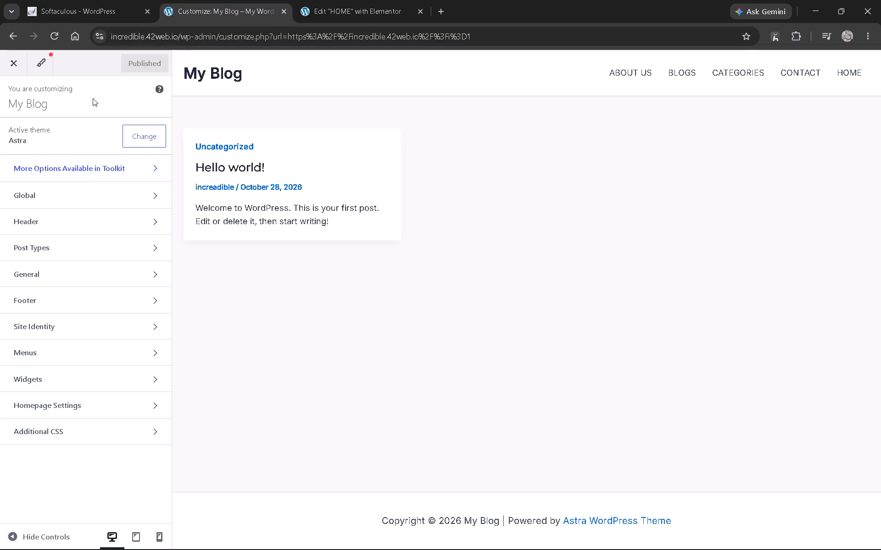
pyautogui.click(345, 0)
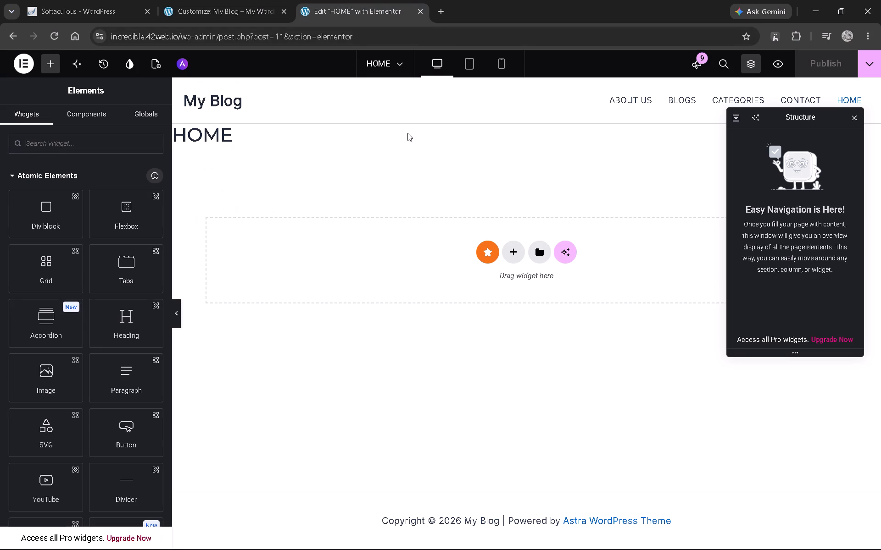
pyautogui.hotkey('alt', 'Tab')
pyautogui.click(844, 499)
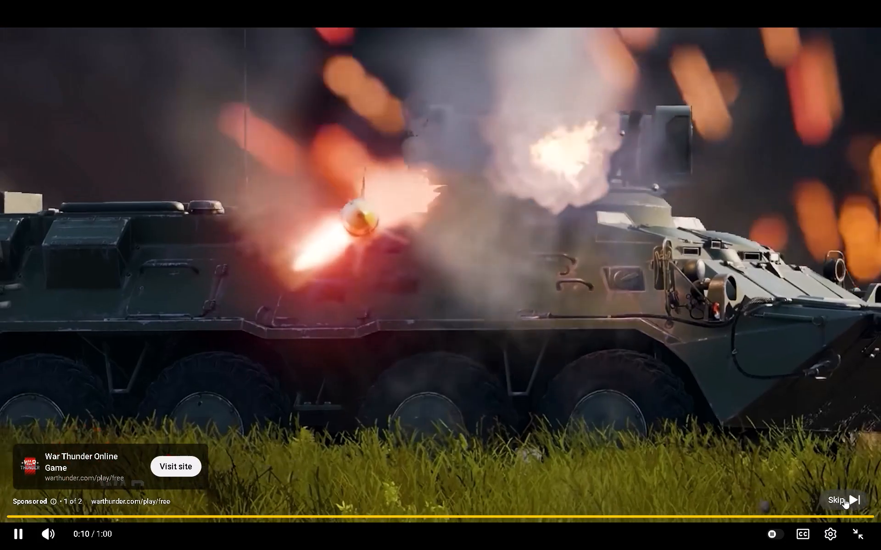
pyautogui.click(466, 275)
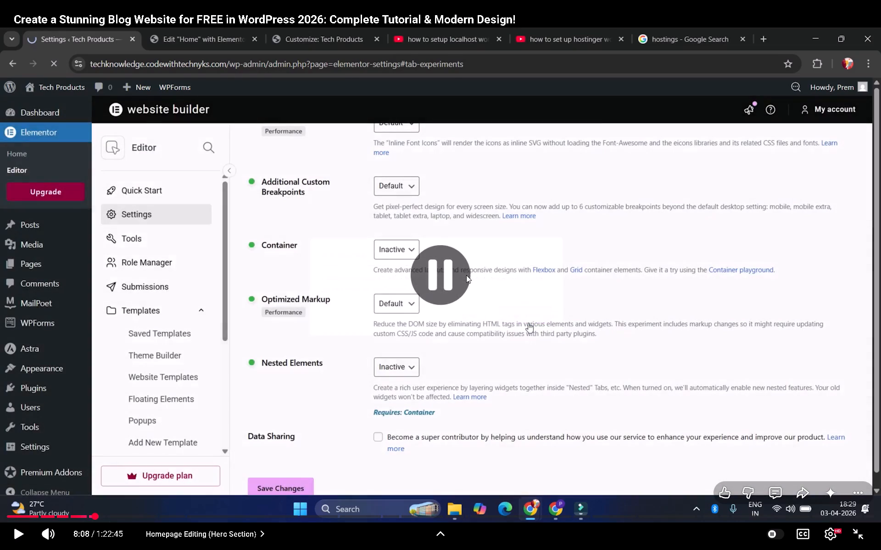
# Leave the HOME page's Elementor editor, go back to the Pages list and open the Elementor admin home.
pyautogui.hotkey('alt', 'Tab')
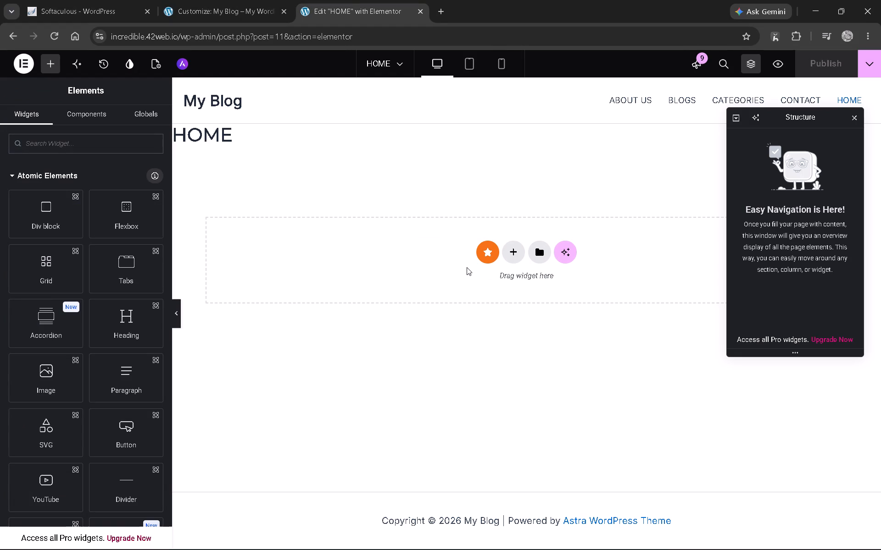
pyautogui.click(15, 38)
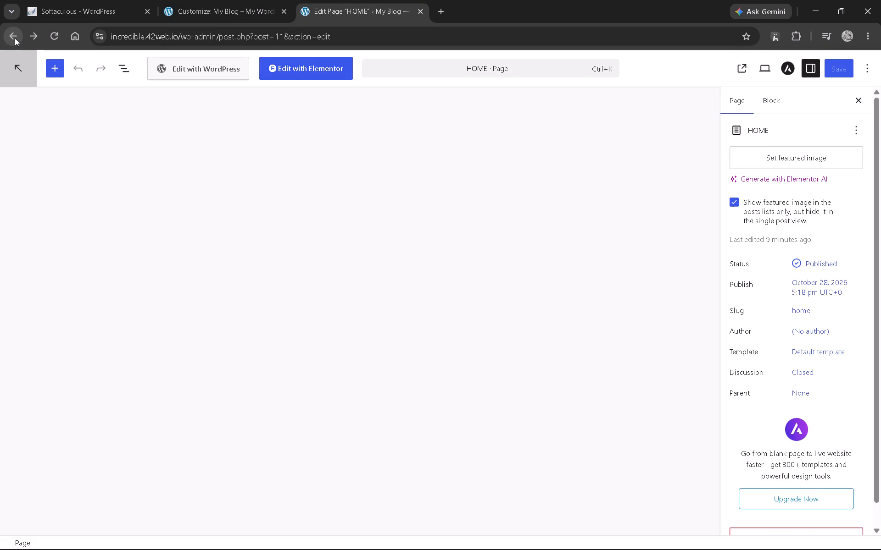
pyautogui.click(15, 38)
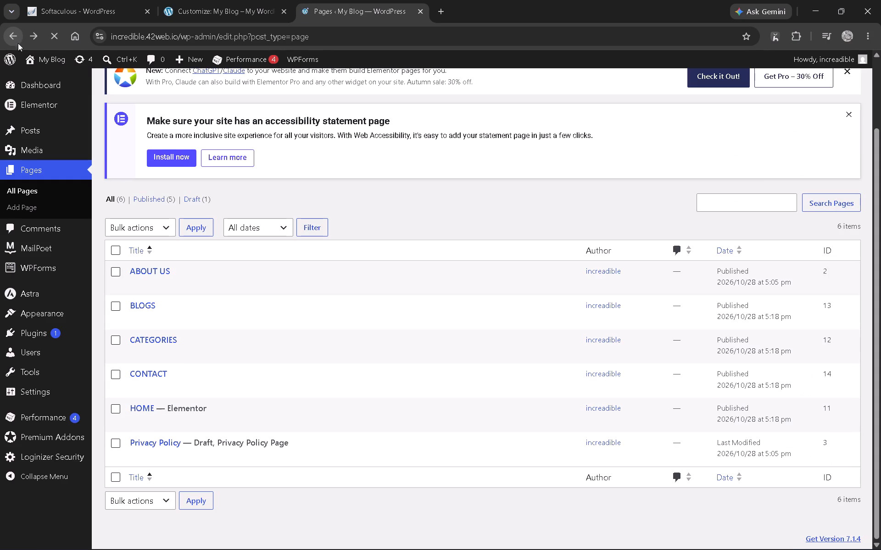
pyautogui.click(49, 109)
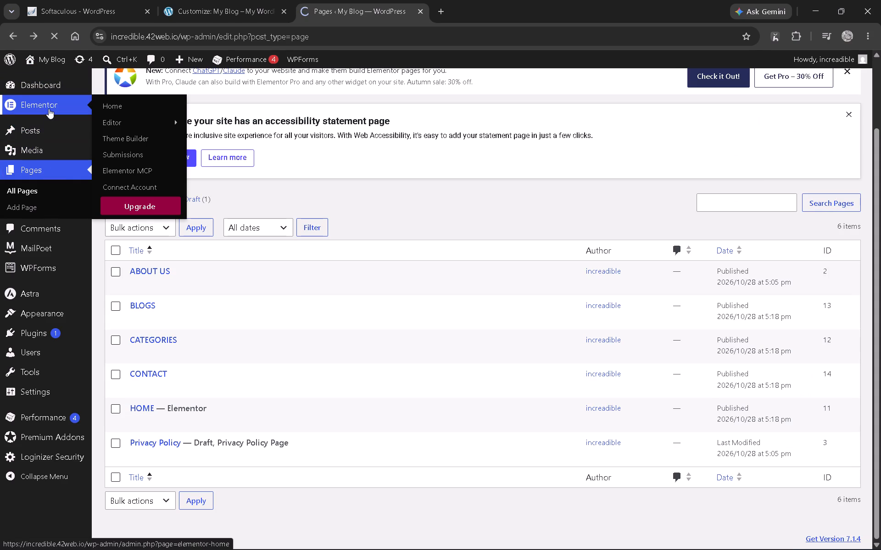
# Replay how the tutorial reaches the Elementor settings, and open the Editor's Tools page and from there its Settings page.
pyautogui.hotkey('alt', 'Tab')
pyautogui.click(394, 239)
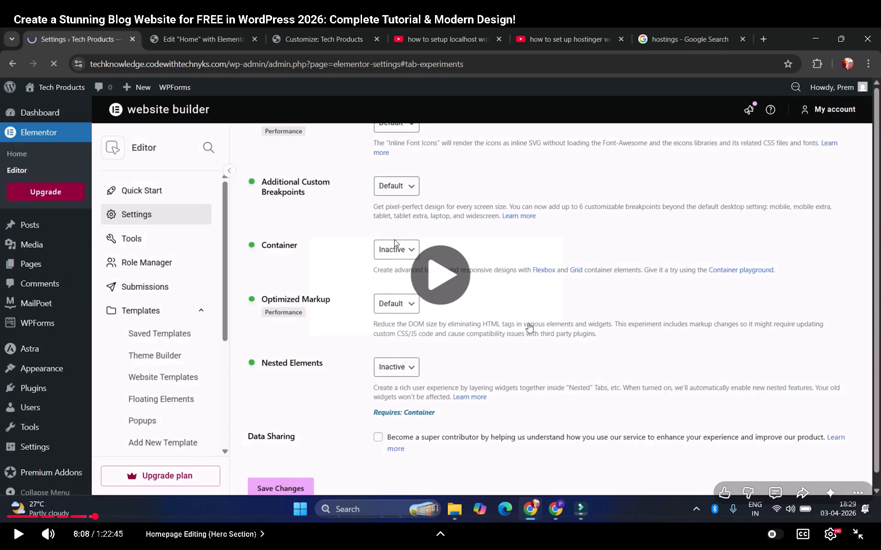
pyautogui.press('Left')
pyautogui.press('Left')
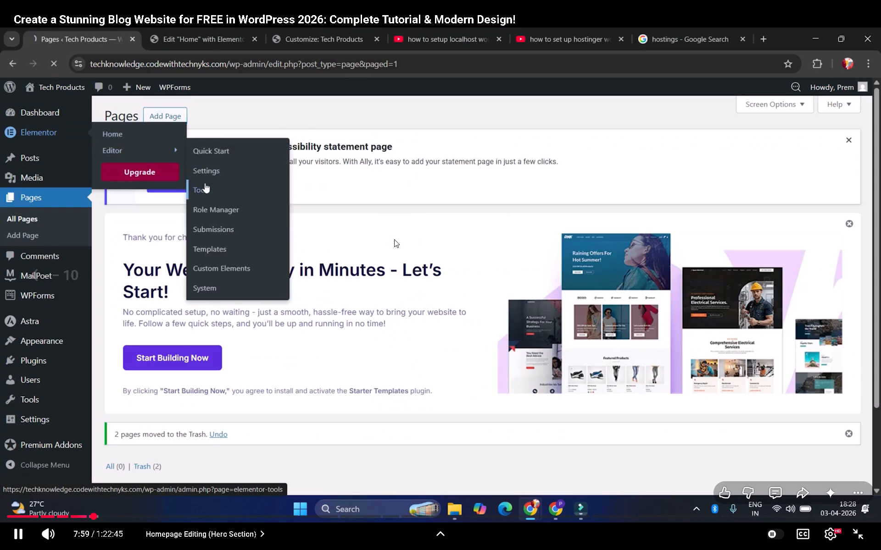
pyautogui.click(391, 232)
pyautogui.hotkey('alt', 'Tab')
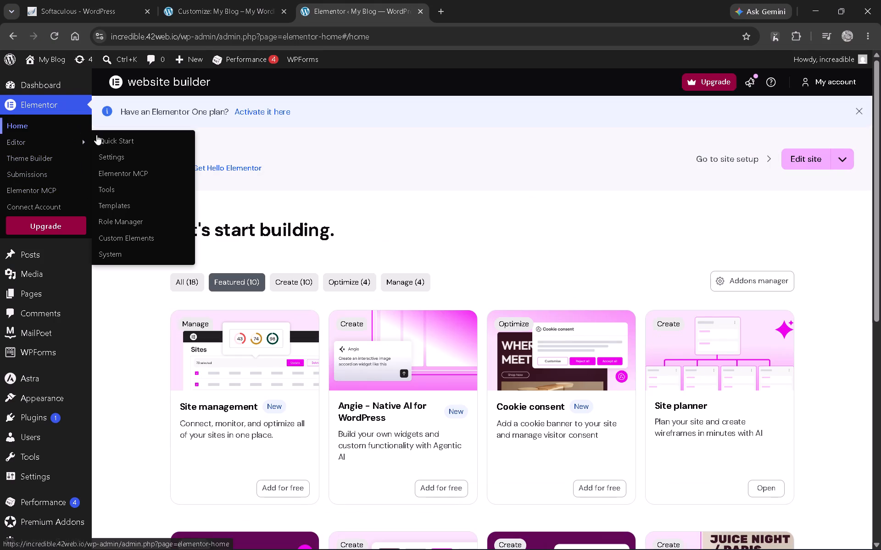
pyautogui.click(112, 189)
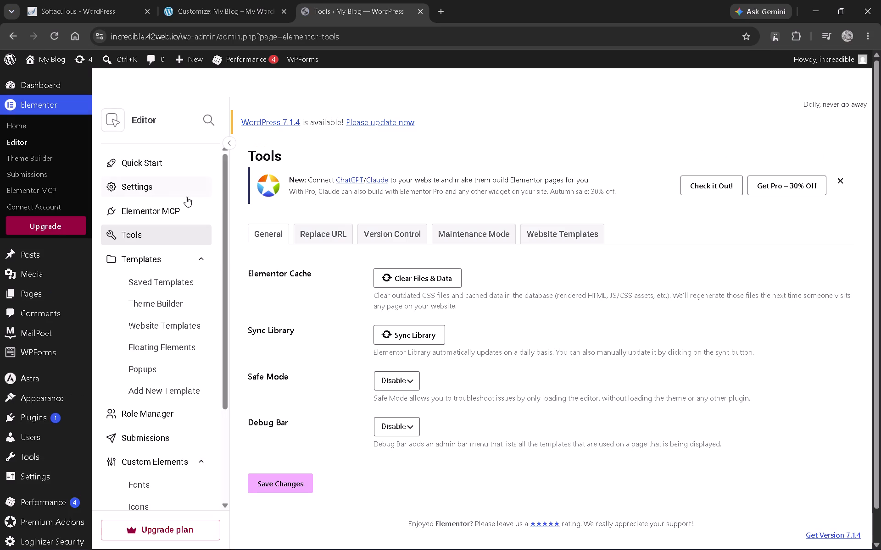
pyautogui.click(151, 186)
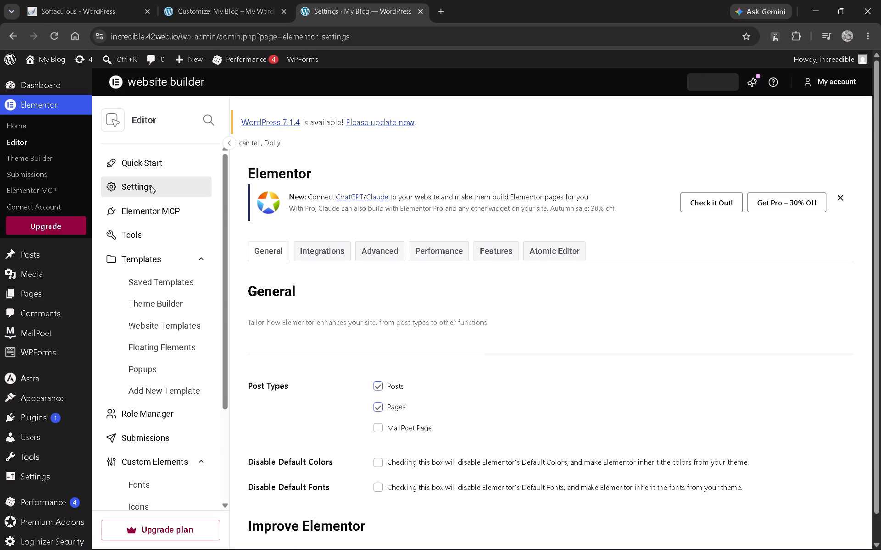
# Check the tutorial's next move and open the Features section of the Elementor settings.
pyautogui.hotkey('alt', 'Tab')
pyautogui.click(407, 269)
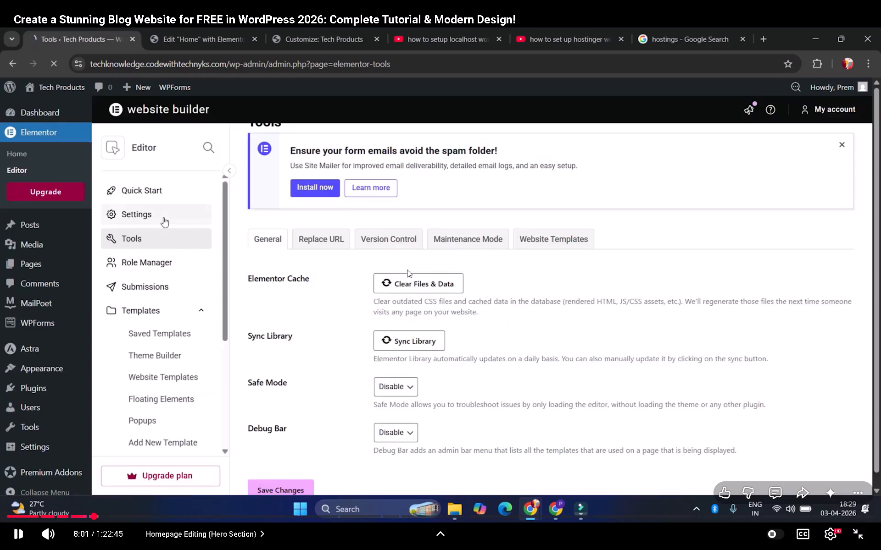
pyautogui.click(386, 265)
pyautogui.click(384, 266)
pyautogui.hotkey('alt', 'Tab')
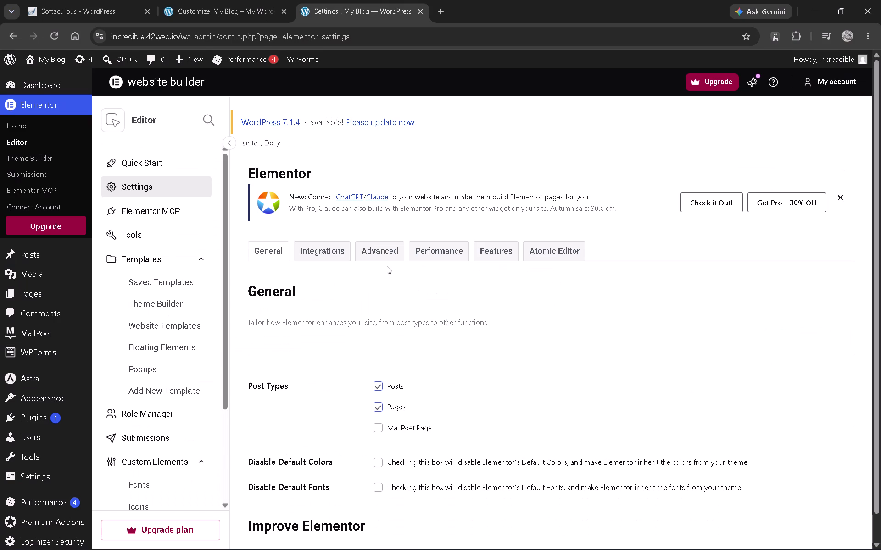
pyautogui.click(493, 255)
pyautogui.scroll(-2, 492, 255)
# Check which feature the tutorial changes, and set the stable feature Container to Inactive, agreeing to deactivate it.
pyautogui.hotkey('alt', 'Tab')
pyautogui.click(450, 268)
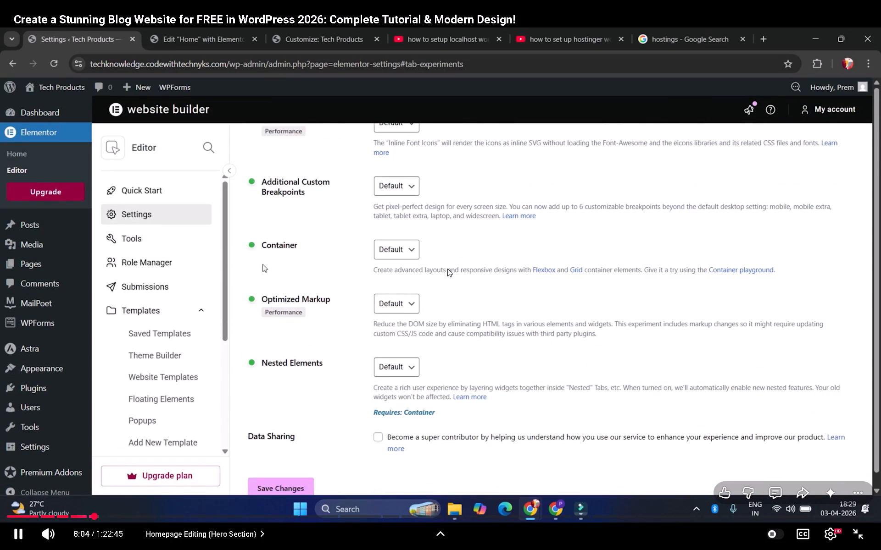
pyautogui.click(447, 269)
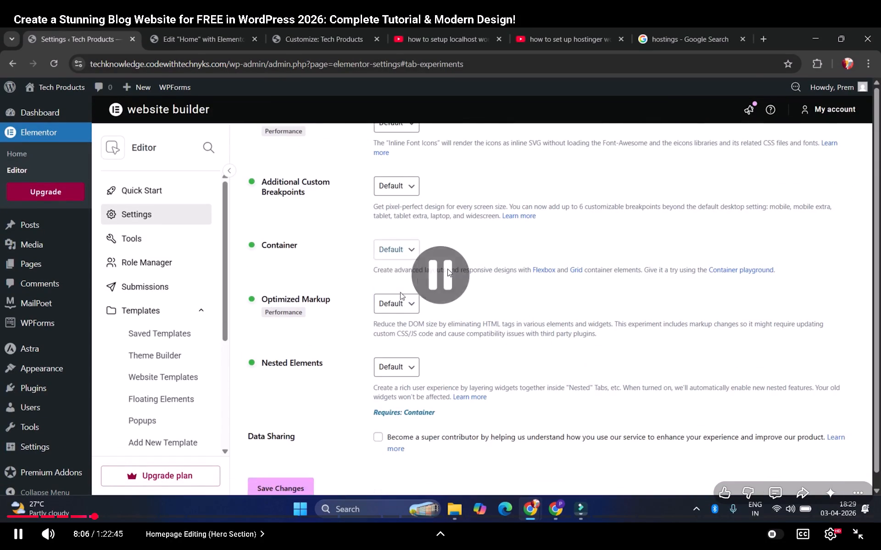
pyautogui.hotkey('alt', 'Tab')
pyautogui.scroll(-5, 435, 287)
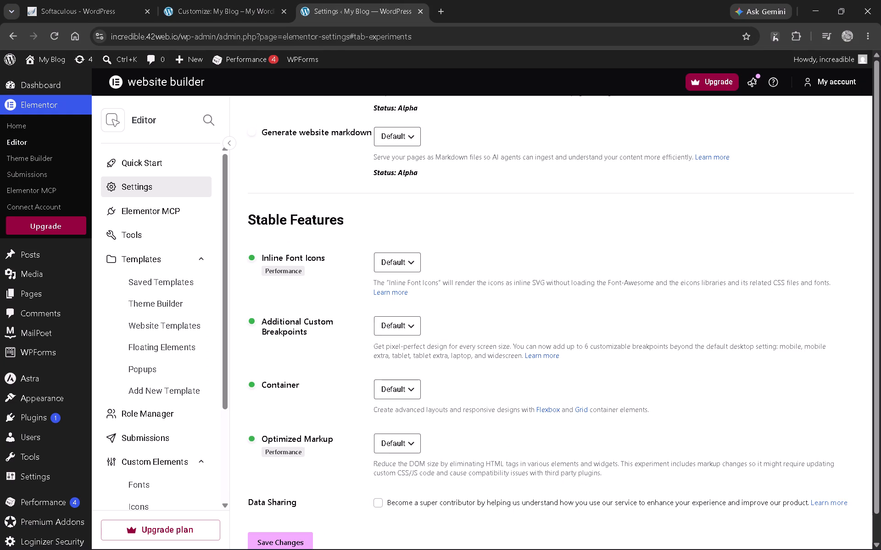
pyautogui.click(401, 380)
pyautogui.click(402, 437)
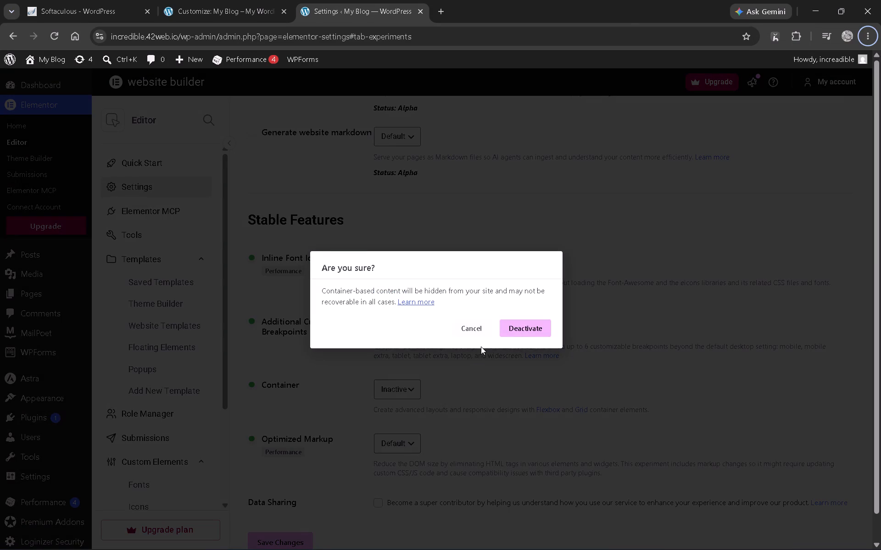
pyautogui.click(523, 326)
# Resume the tutorial for its saving part and save the changed Elementor feature settings.
pyautogui.hotkey('alt', 'Tab')
pyautogui.click(480, 324)
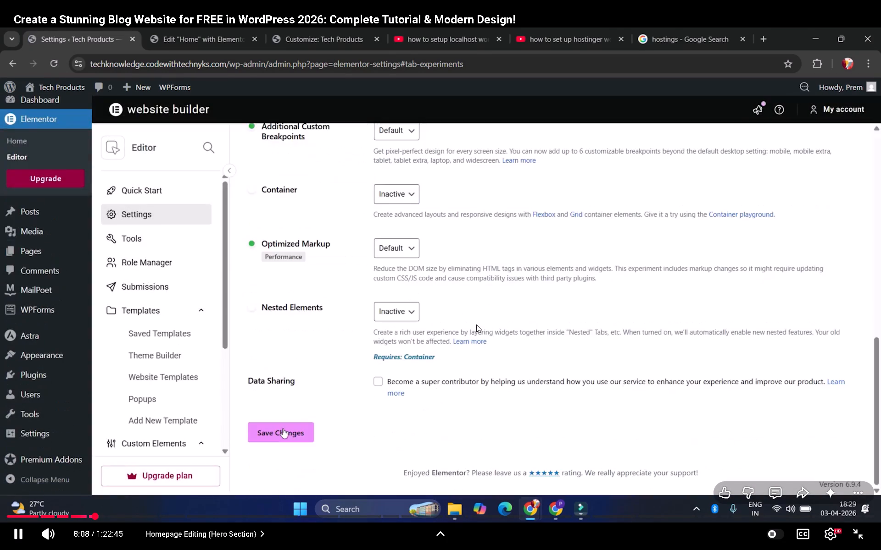
pyautogui.hotkey('alt', 'Tab')
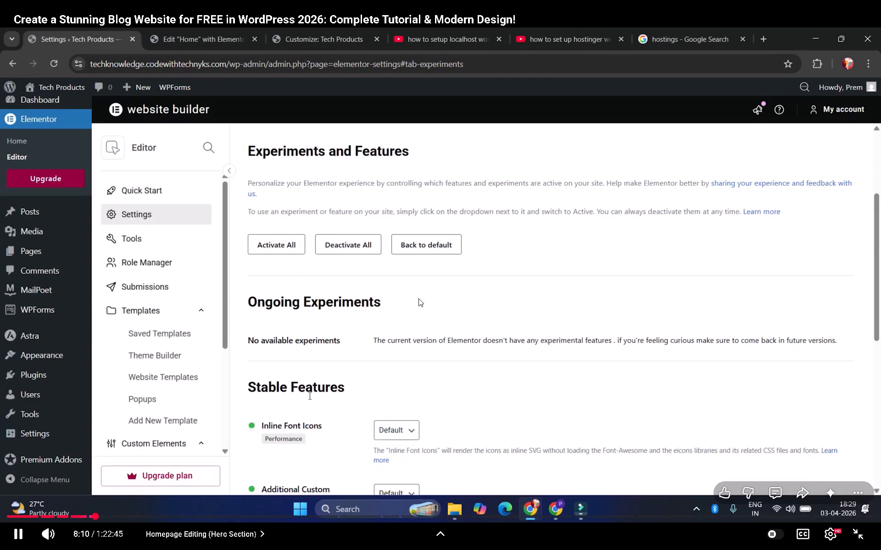
pyautogui.scroll(-6, 585, 297)
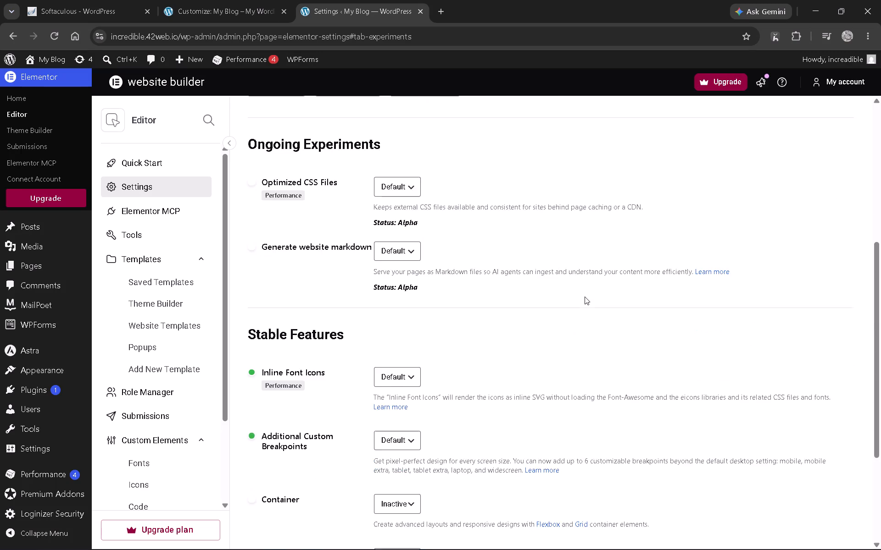
pyautogui.scroll(-2, 585, 297)
pyautogui.scroll(-2, 335, 382)
pyautogui.click(298, 483)
# Watch the tutorial as it returns to the homepage in the Elementor editor, and pause it.
pyautogui.hotkey('alt', 'Tab')
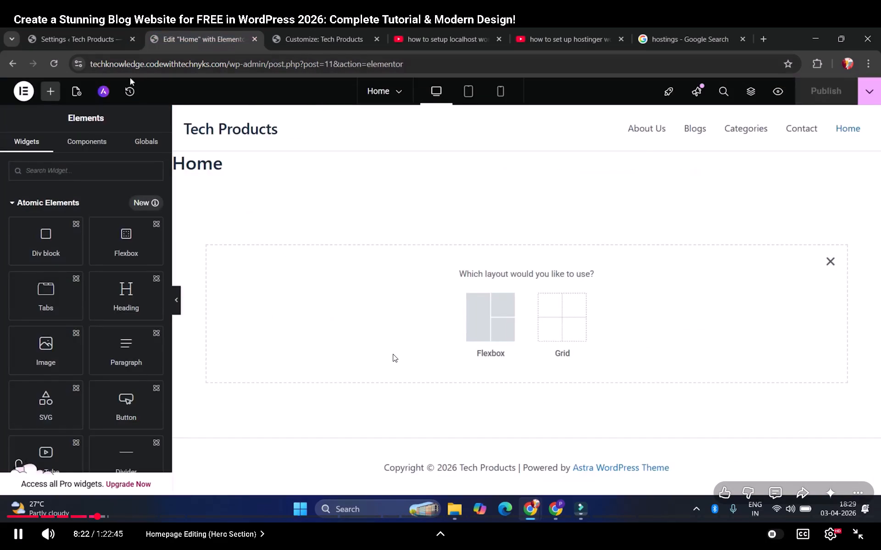
pyautogui.click(393, 354)
pyautogui.hotkey('alt', 'Tab')
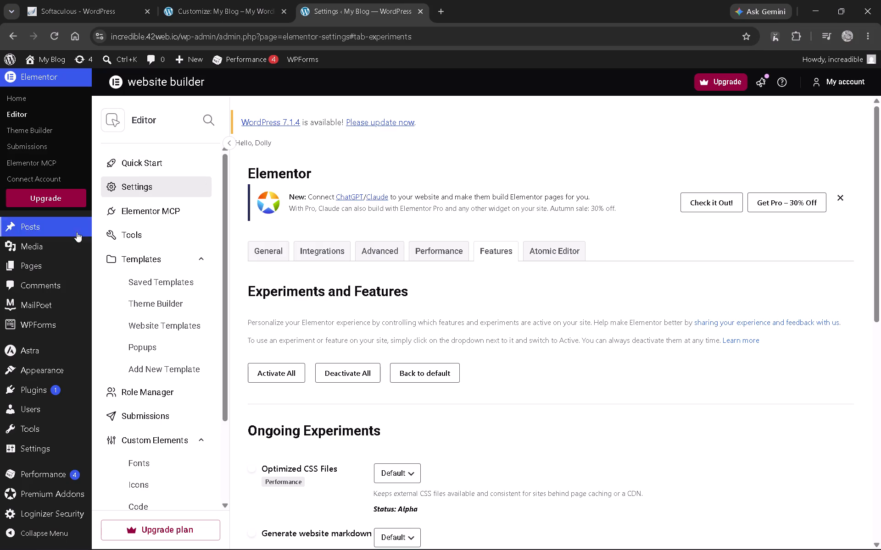
# Open the blog's Pages list in a new tab and return the original tab to the Elementor settings.
pyautogui.click(38, 264)
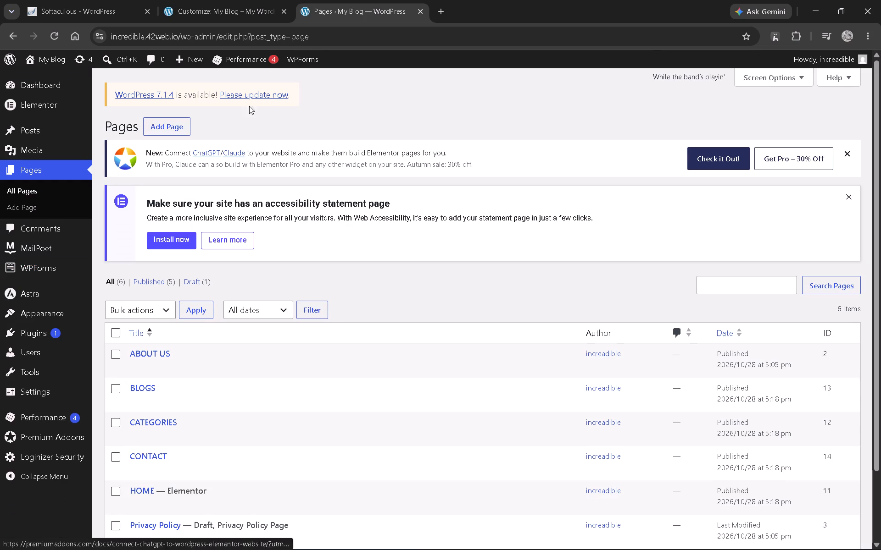
pyautogui.click(335, 40)
pyautogui.hotkey('ctrl', 'c')
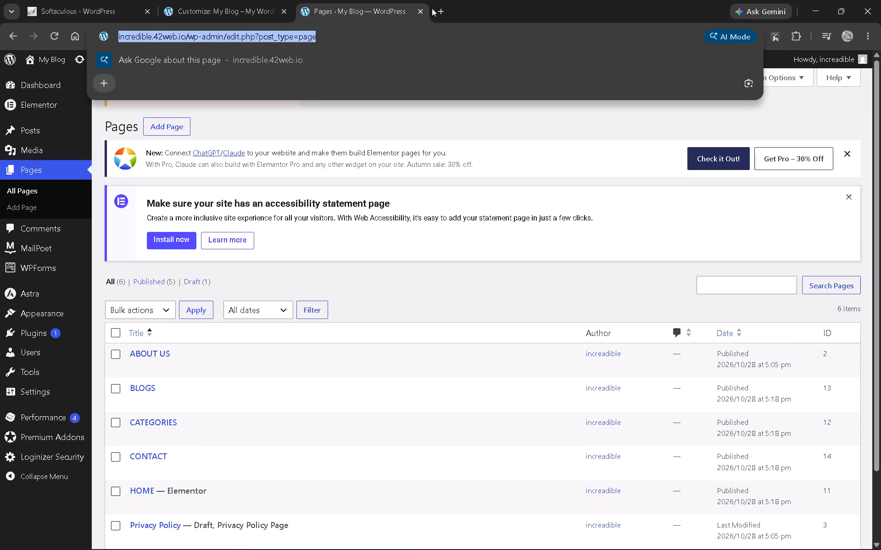
pyautogui.click(440, 8)
pyautogui.hotkey('ctrl', 'v')
pyautogui.press('Return')
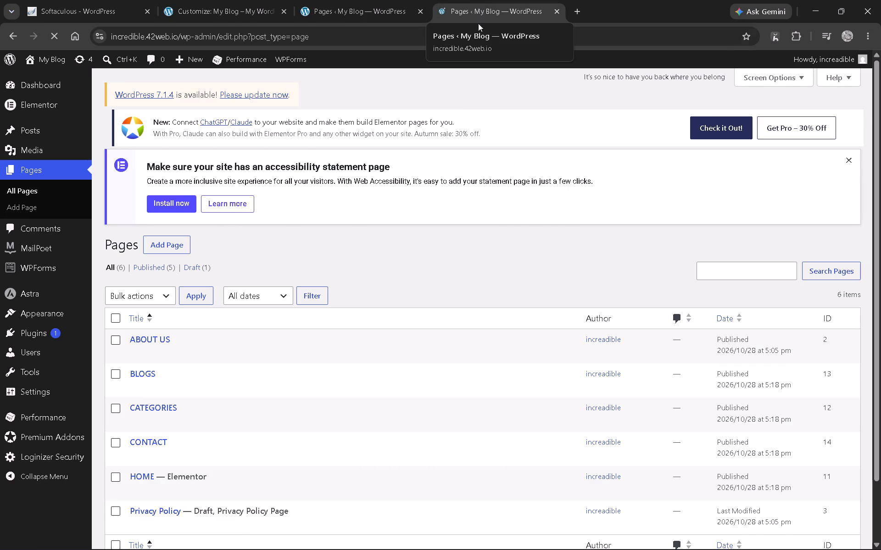
pyautogui.click(385, 0)
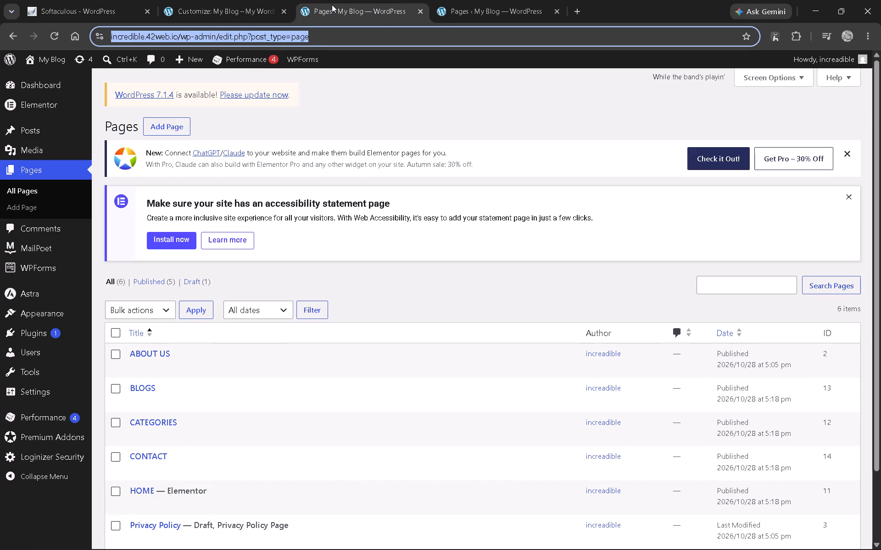
pyautogui.click(332, 5)
pyautogui.click(487, 0)
pyautogui.click(379, 0)
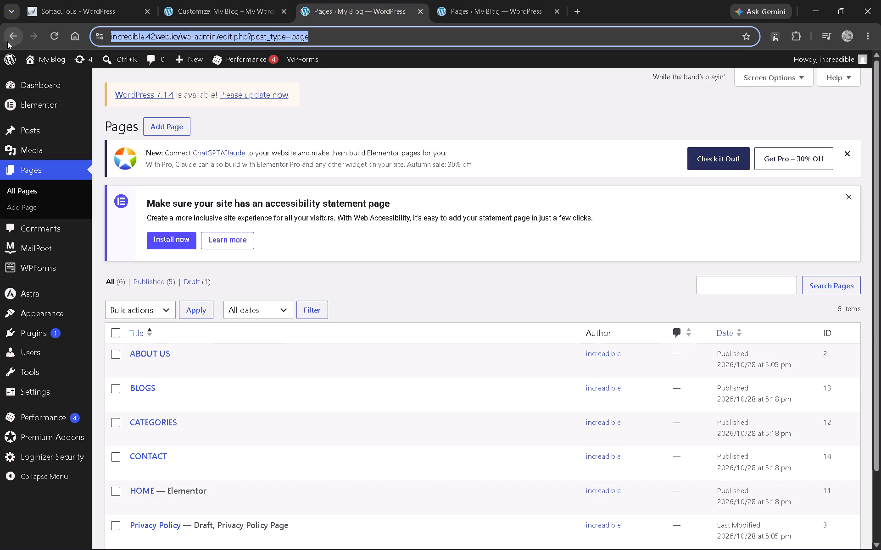
pyautogui.click(7, 41)
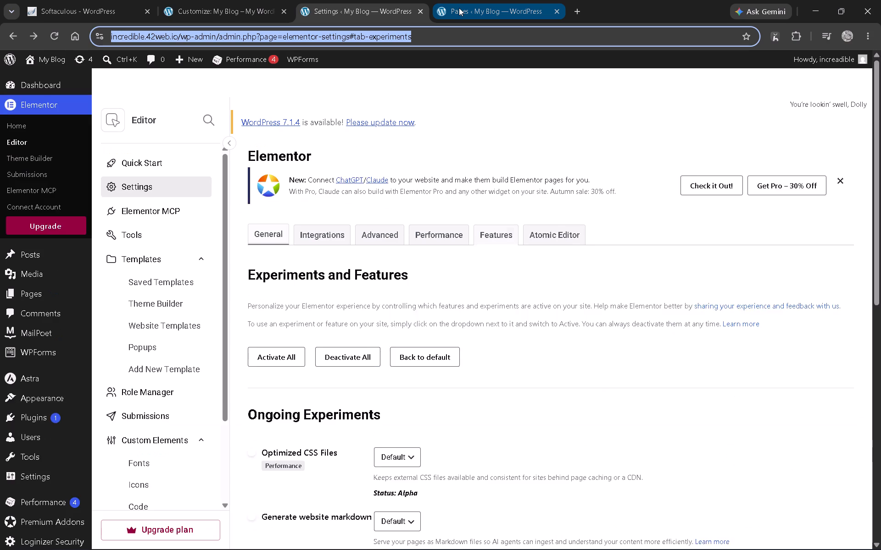
# Open the HOME page from the Pages list in the new tab and launch it in the Elementor editor.
pyautogui.click(459, 8)
pyautogui.scroll(-3, 272, 279)
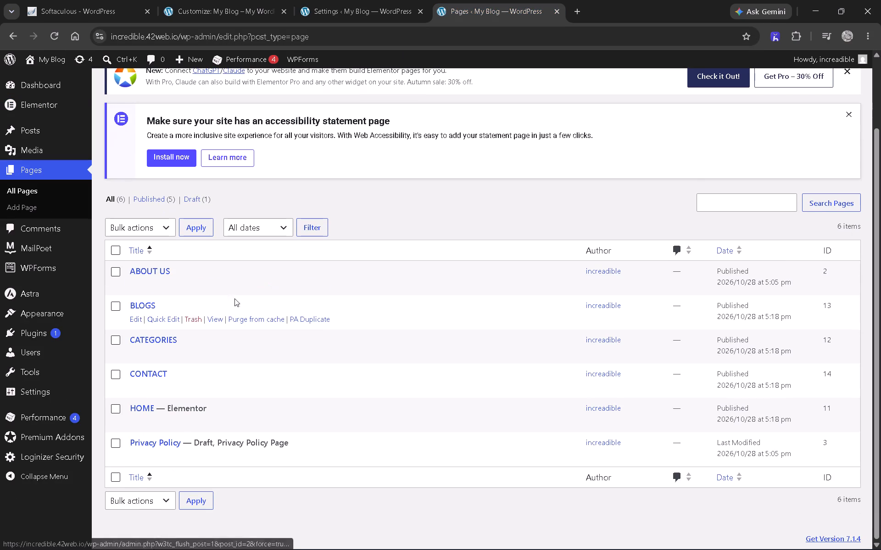
pyautogui.click(142, 407)
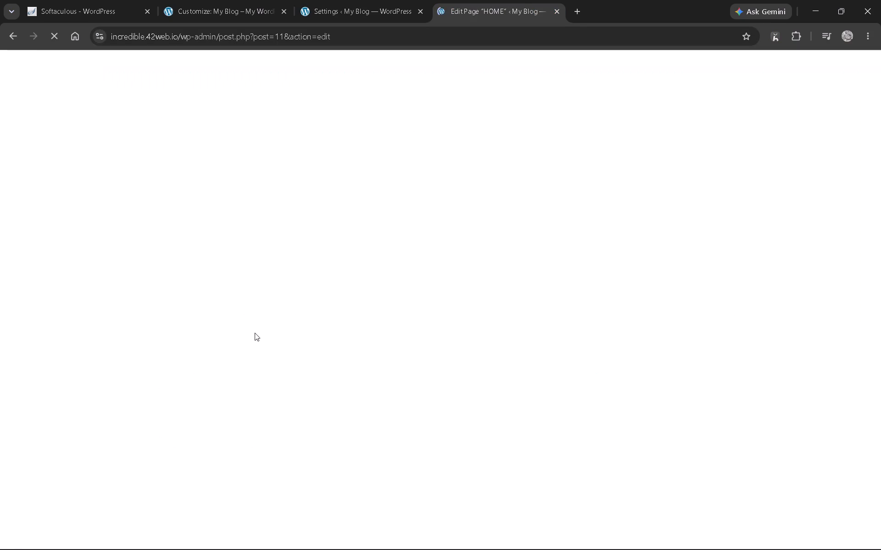
pyautogui.hotkey('alt', 'Tab')
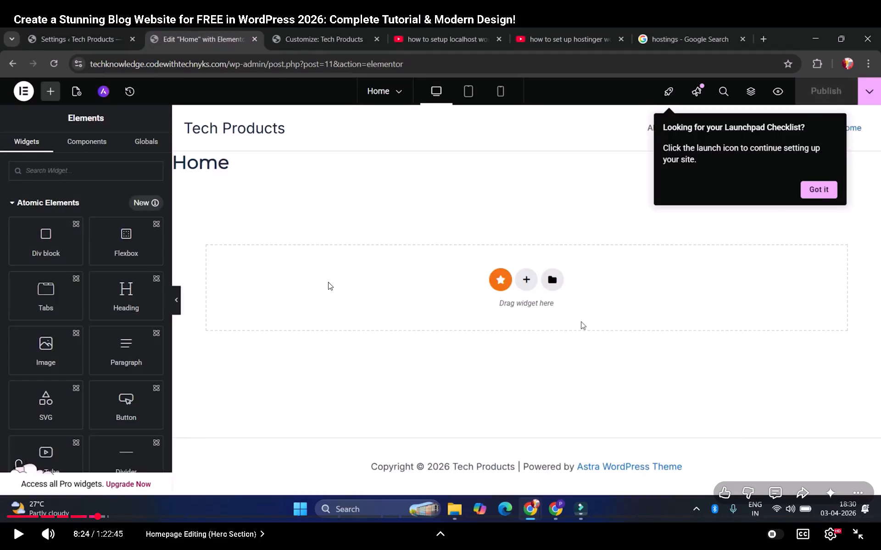
pyautogui.hotkey('alt', 'Tab')
pyautogui.click(315, 76)
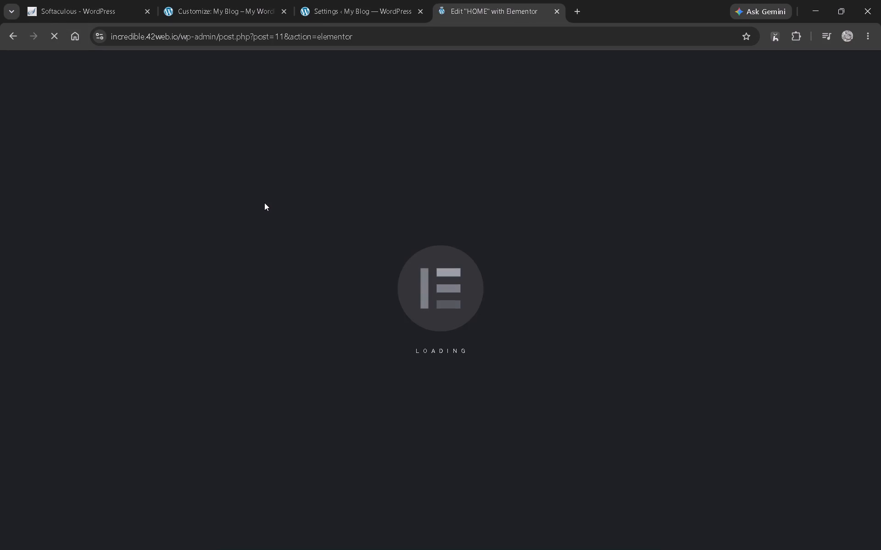
# Watch the tutorial's part on choosing a section structure for the homepage, and return to the HOME page editor.
pyautogui.hotkey('alt', 'Tab')
pyautogui.click(290, 210)
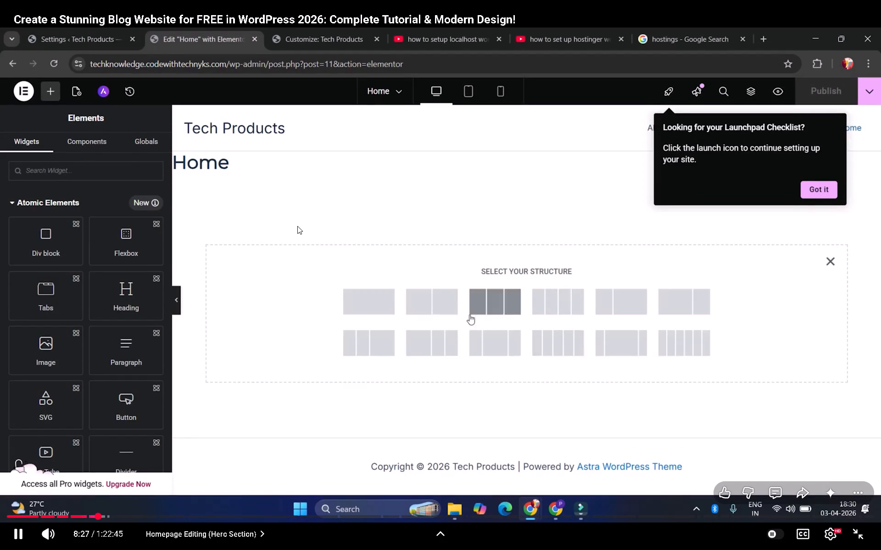
pyautogui.click(304, 238)
pyautogui.hotkey('alt', 'Tab')
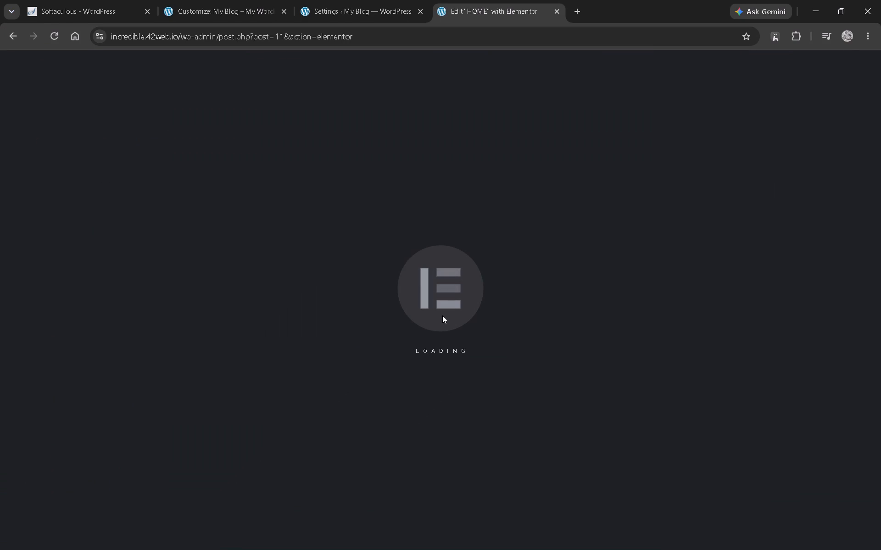